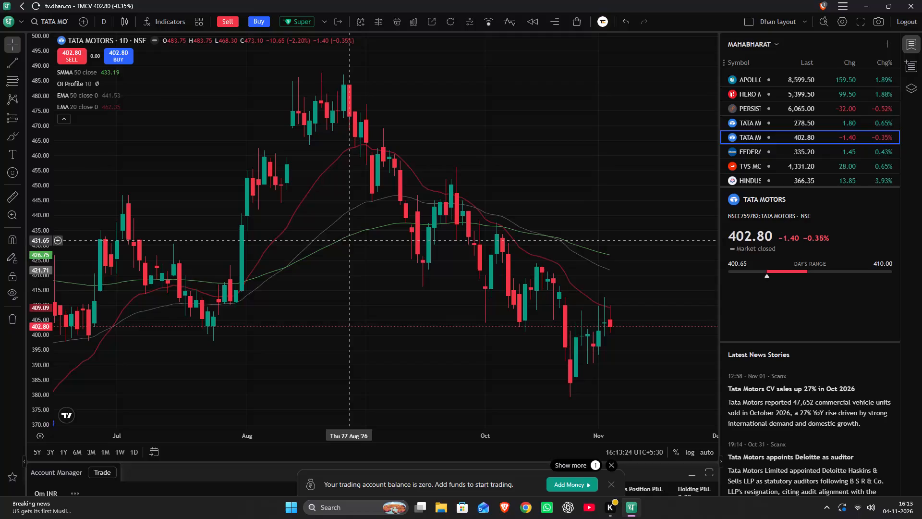
Search the symbols for "petronet" and load the NSE equity chart of Petronet LNG.
double_click(39, 20)
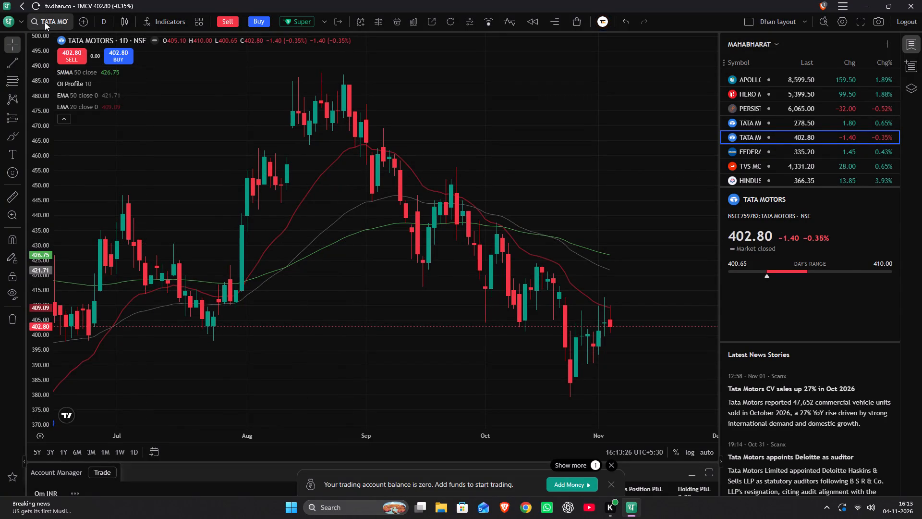
click(45, 20)
key(BackSpace)
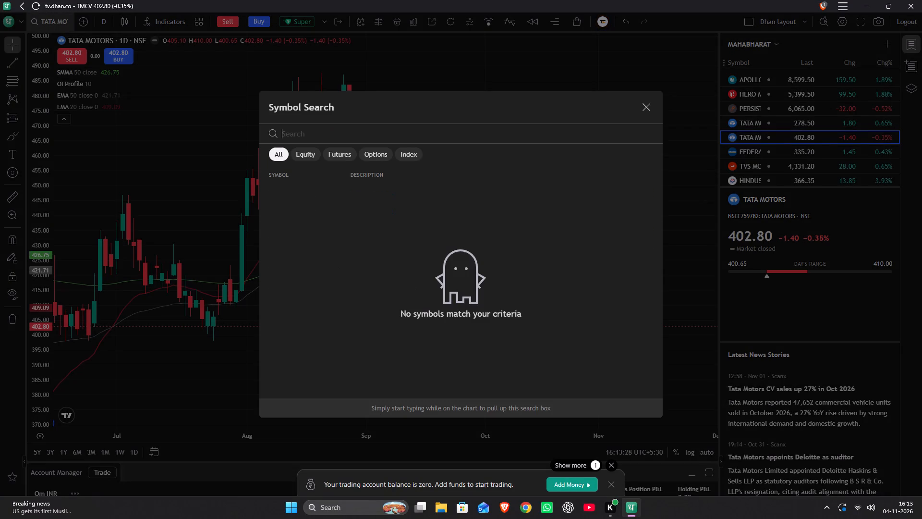
text(petro)
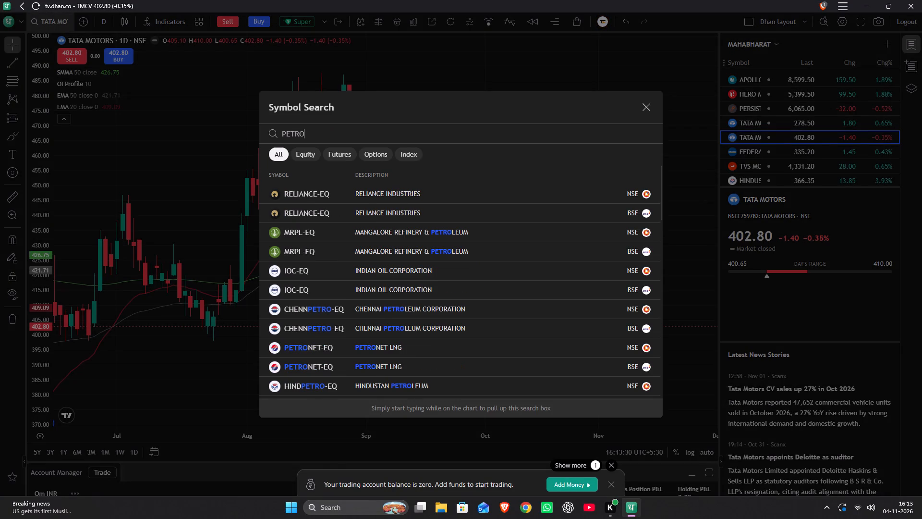
text(net)
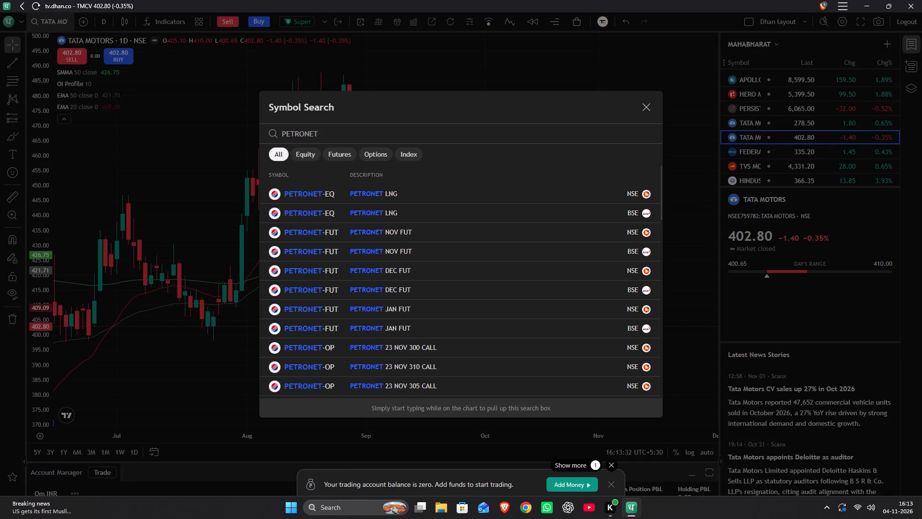
click(315, 197)
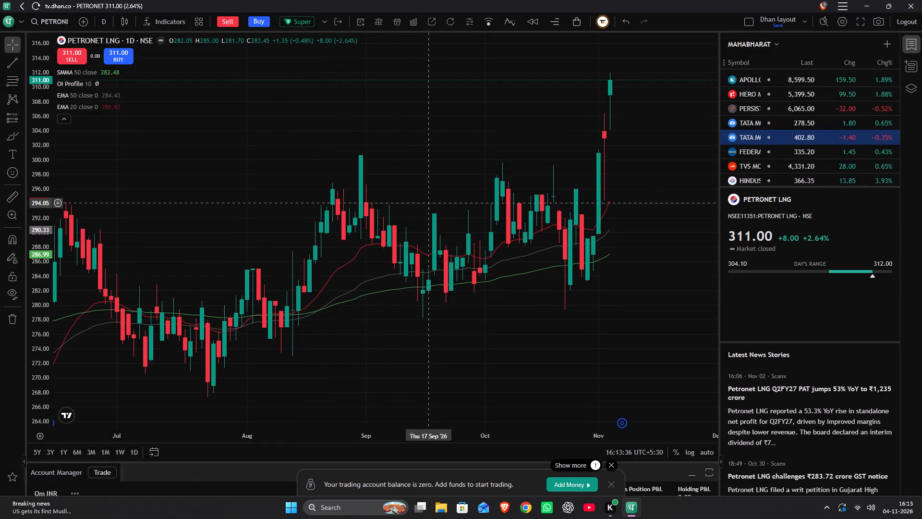
Set the Petronet LNG chart's interval to 1 month.
drag(432, 206, 272, 250)
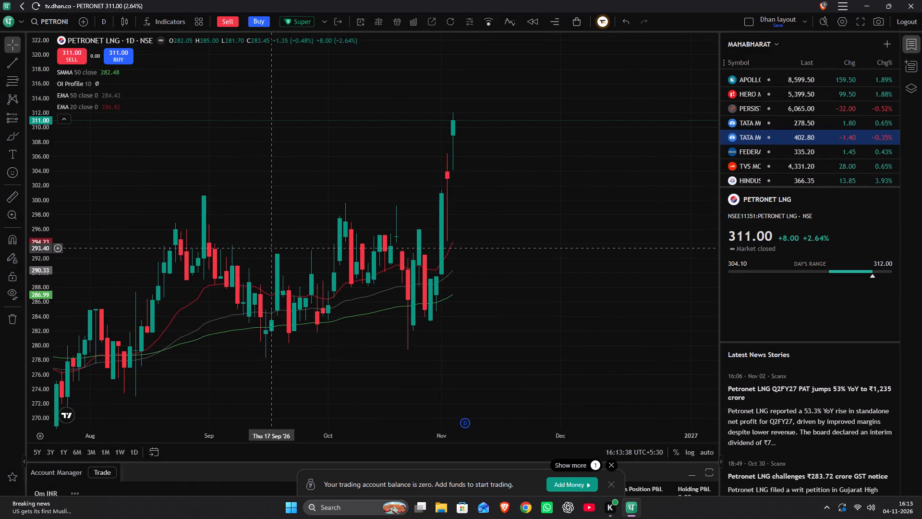
key(1)
key(m)
key(Return)
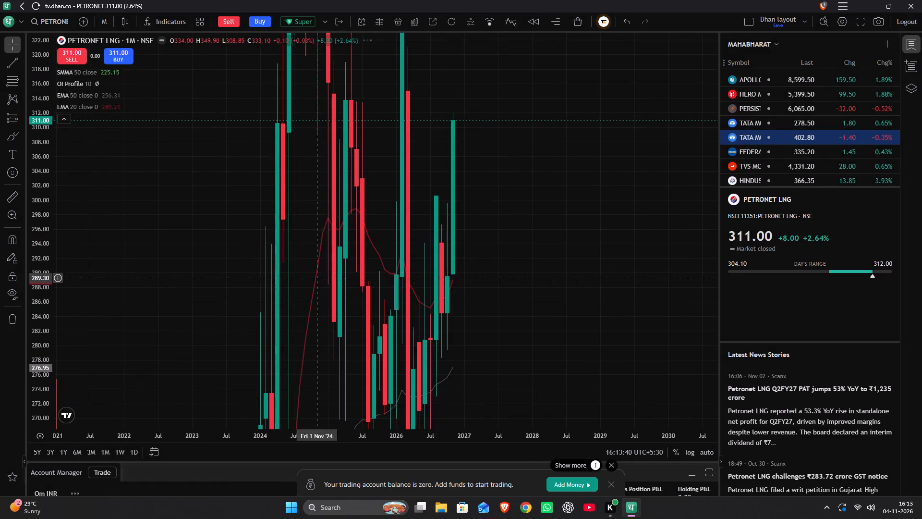
Examine Petronet LNG's monthly candles from 2023 to the latest one against the moving averages and marked zones.
scroll(507, 314, up, 4)
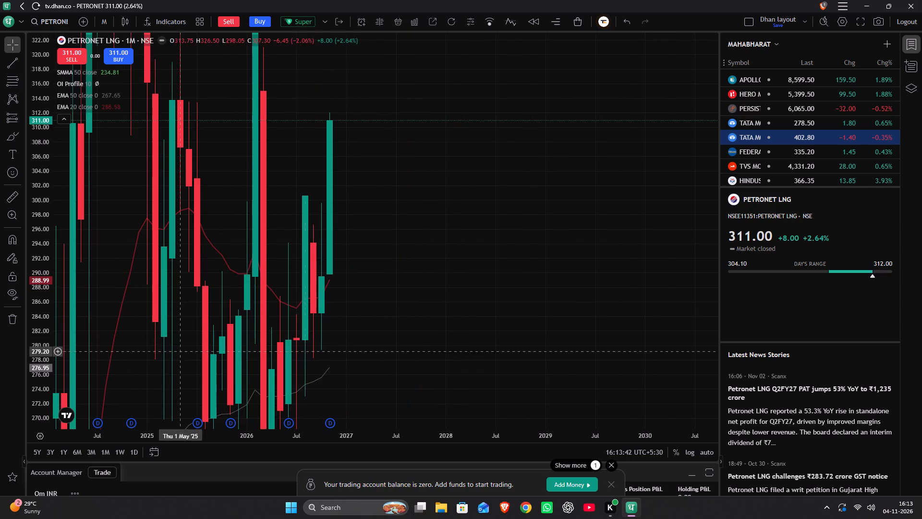
scroll(36, 293, down, 16)
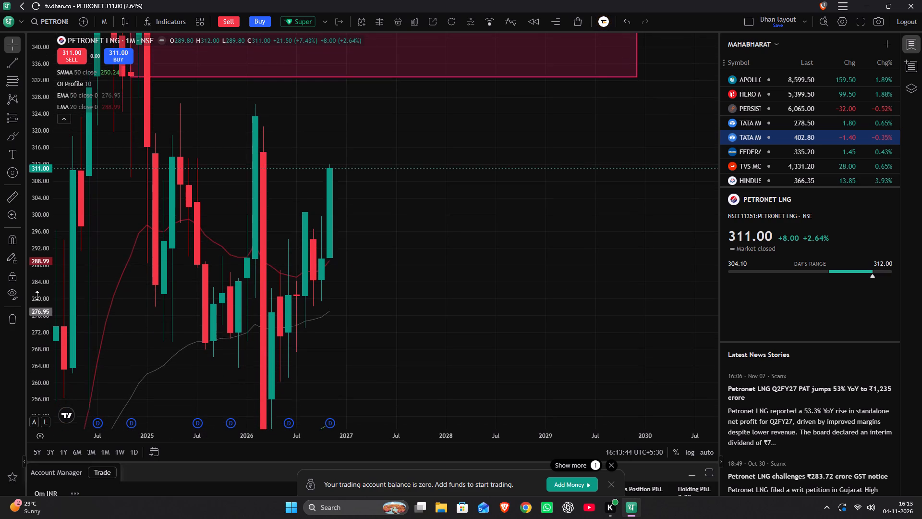
scroll(37, 296, down, 4)
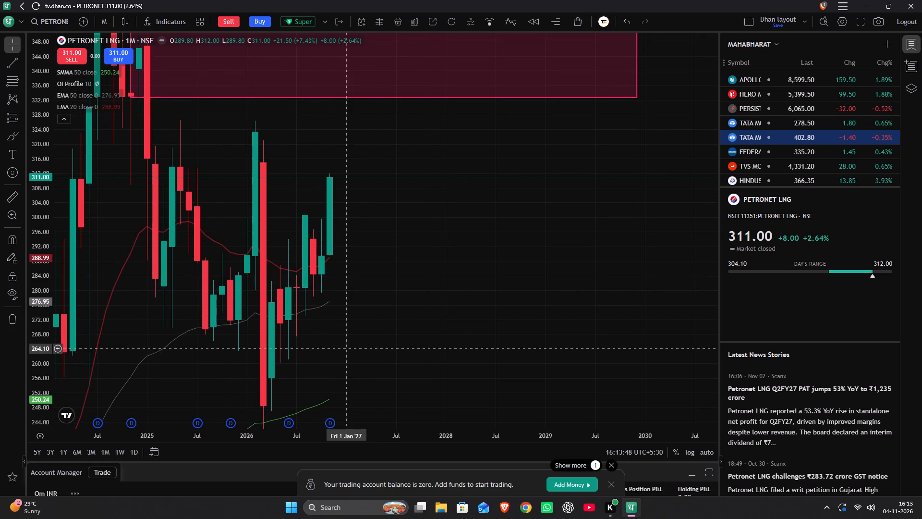
drag(322, 349, 375, 283)
scroll(374, 290, up, 4)
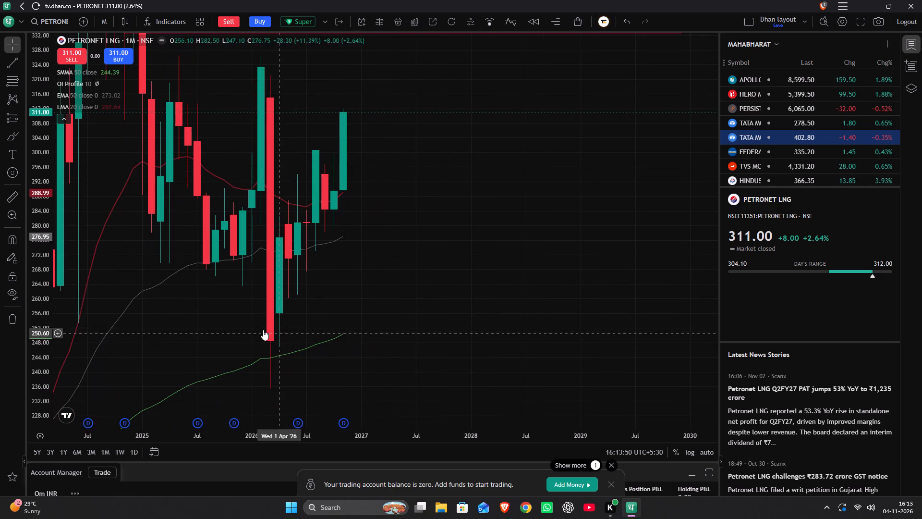
drag(150, 327, 332, 186)
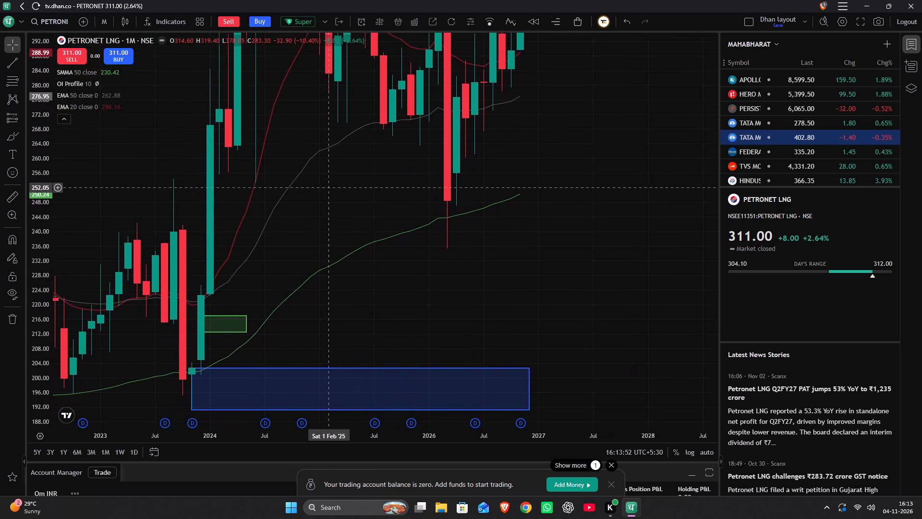
drag(332, 186, 276, 335)
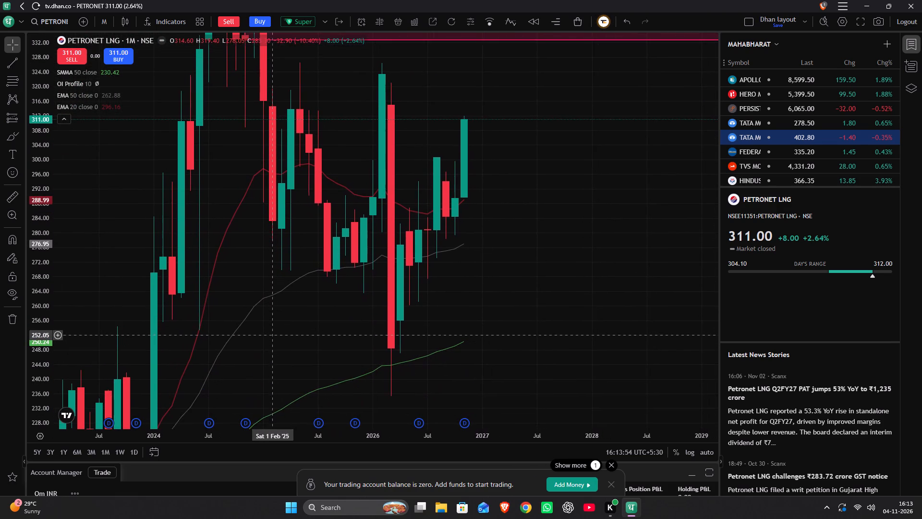
drag(276, 335, 283, 293)
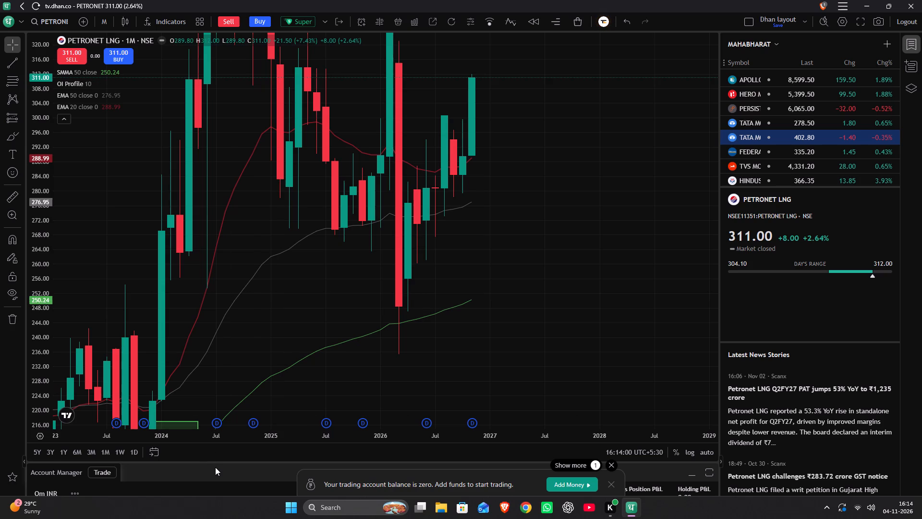
Load the Power Finance Corporation chart using symbol PFC and examine its monthly candles against the marked price zones.
click(40, 15)
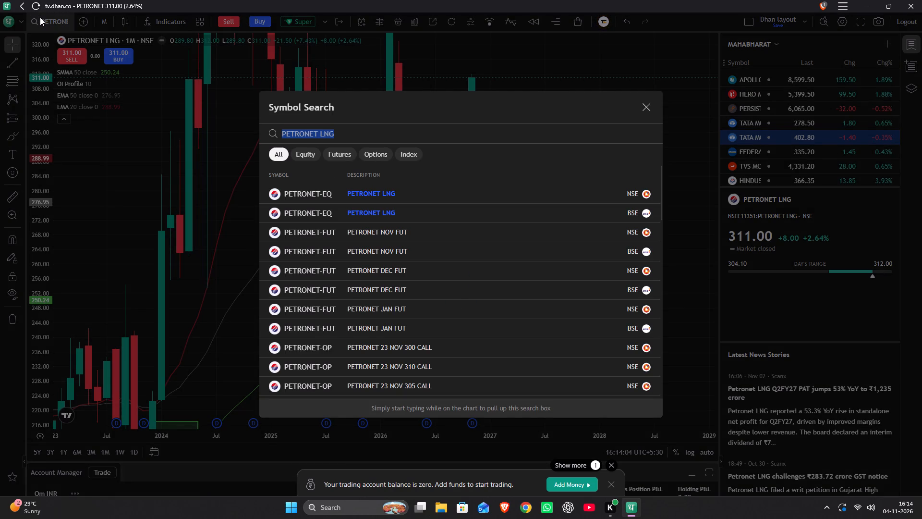
key(BackSpace)
text(pf)
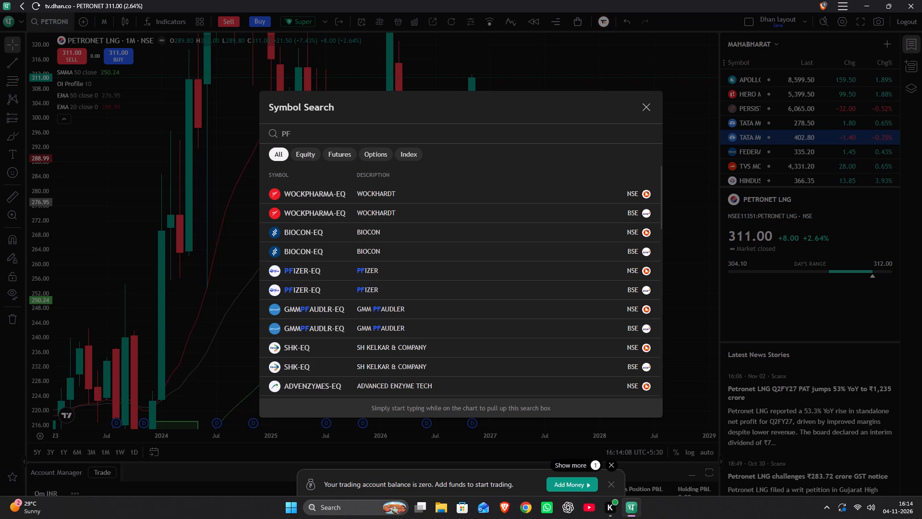
key(c)
key(Return)
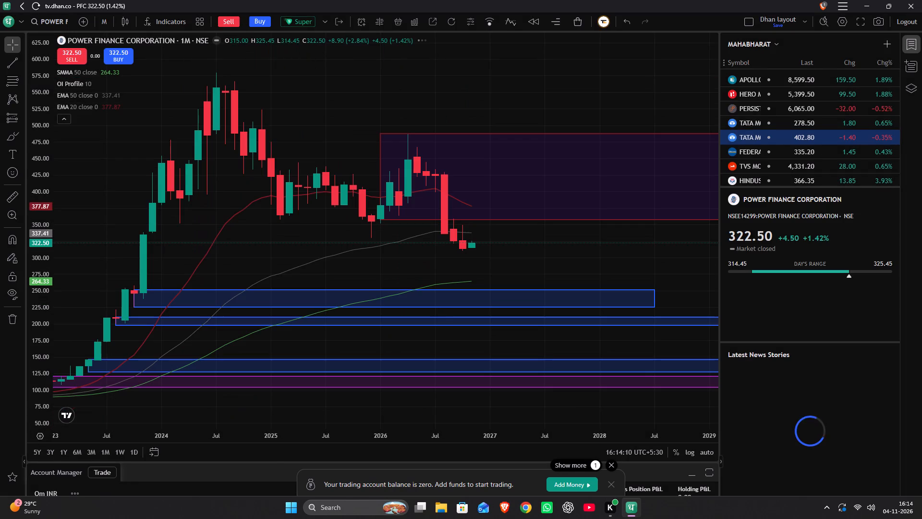
scroll(85, 106, down, 3)
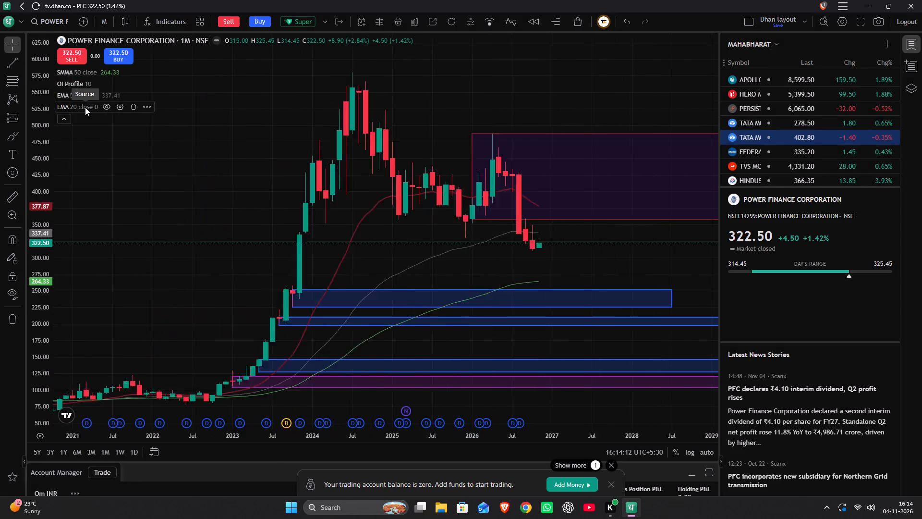
scroll(85, 107, down, 2)
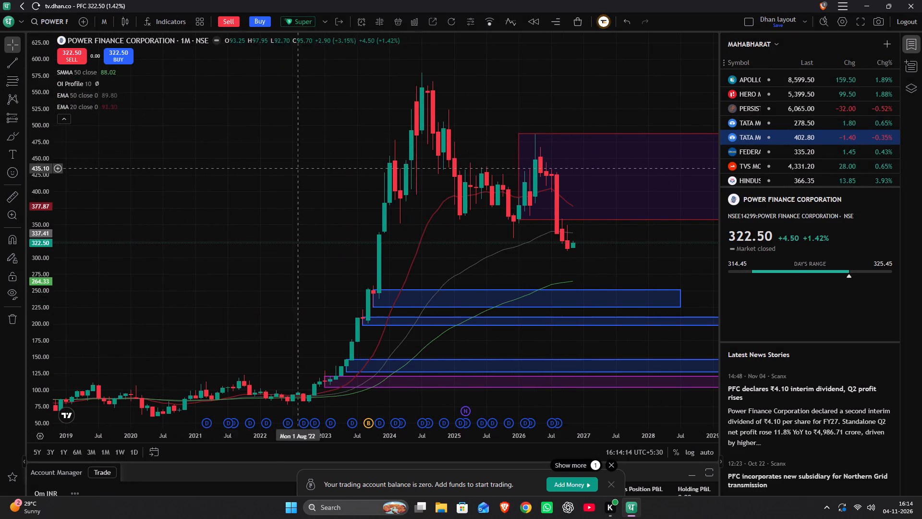
drag(363, 216, 240, 161)
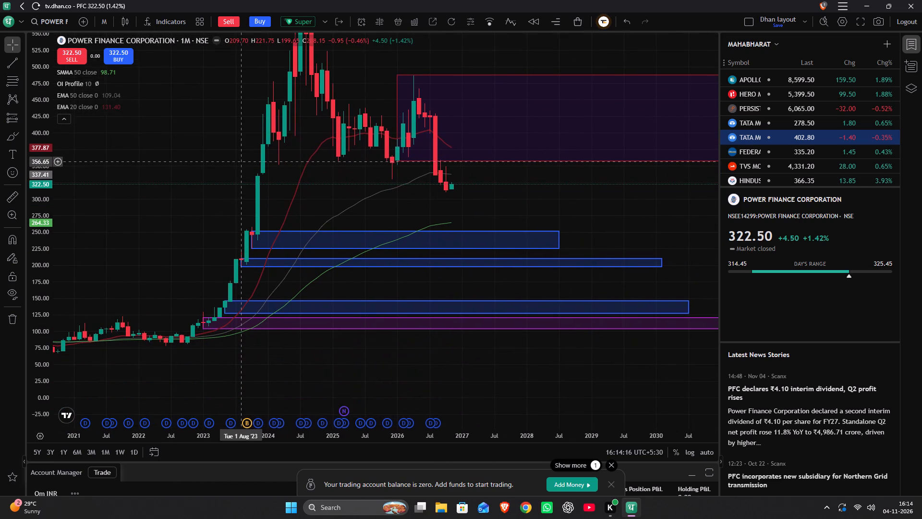
drag(240, 161, 233, 178)
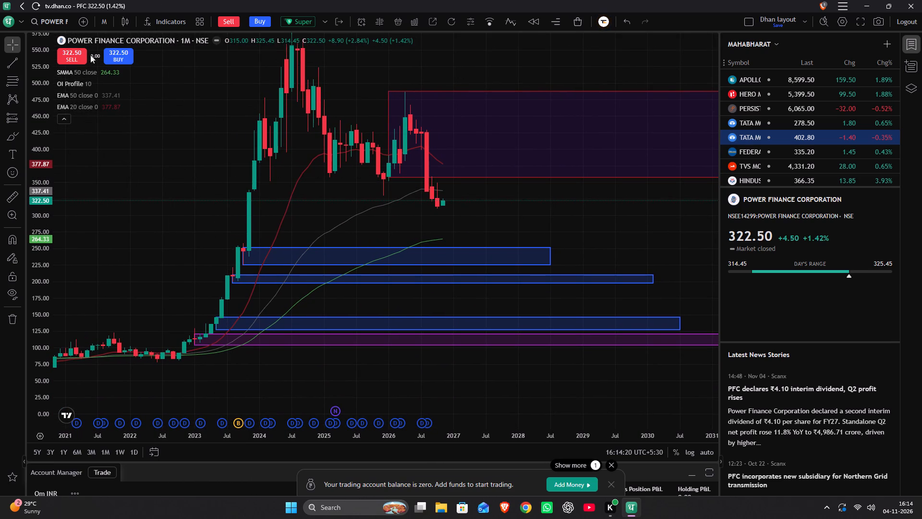
Load the NSE equity chart of Phoenix Mills and examine its recent monthly candles around the marked zones.
click(62, 17)
key(BackSpace)
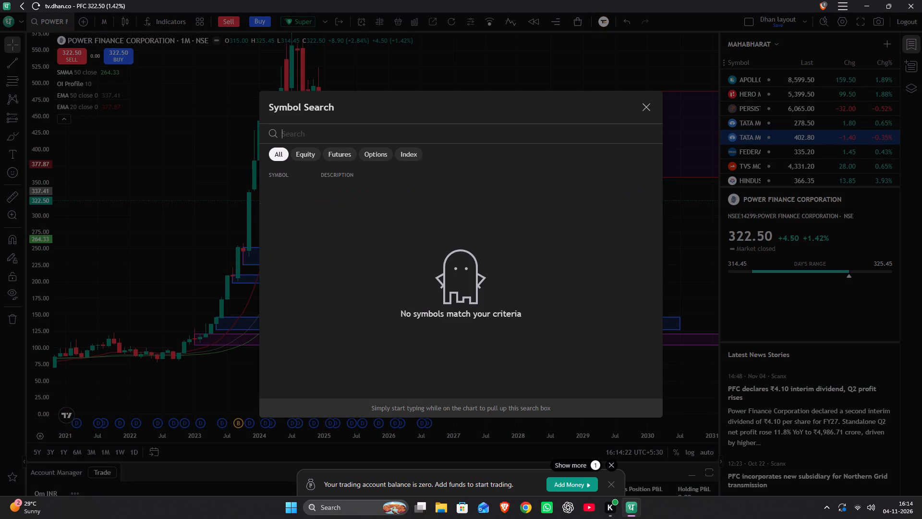
text(pho)
text(ni)
key(x)
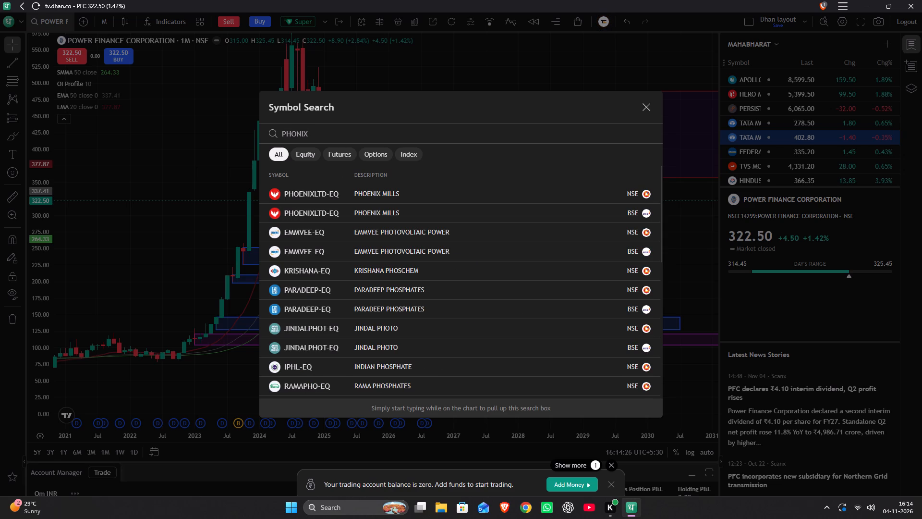
click(339, 195)
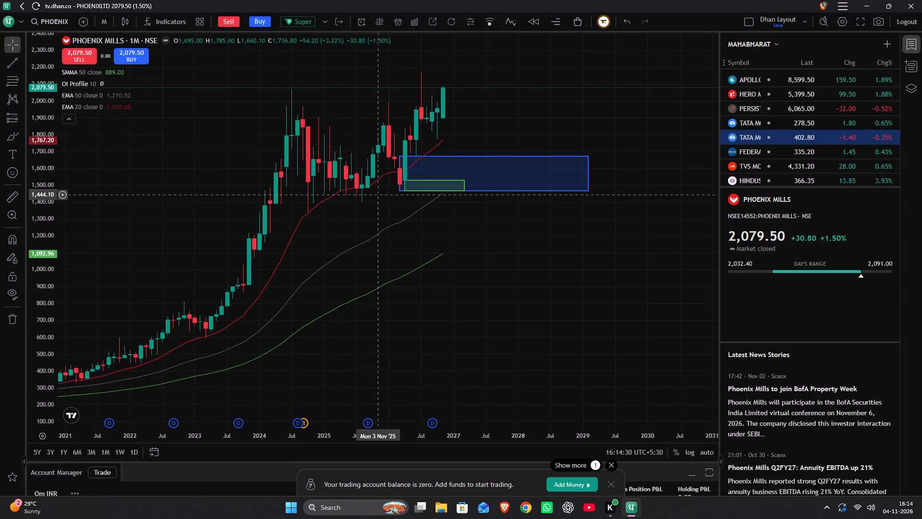
scroll(47, 227, up, 12)
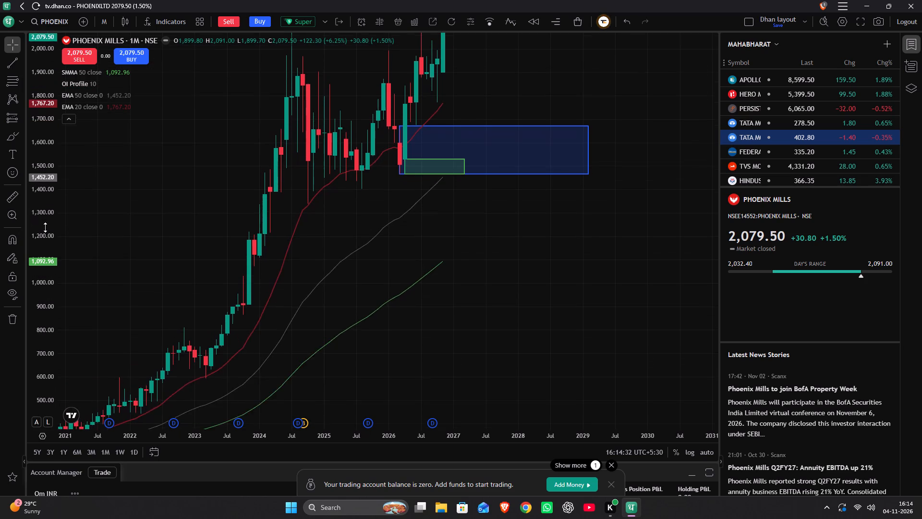
scroll(45, 227, up, 14)
drag(195, 186, 164, 377)
scroll(165, 341, up, 2)
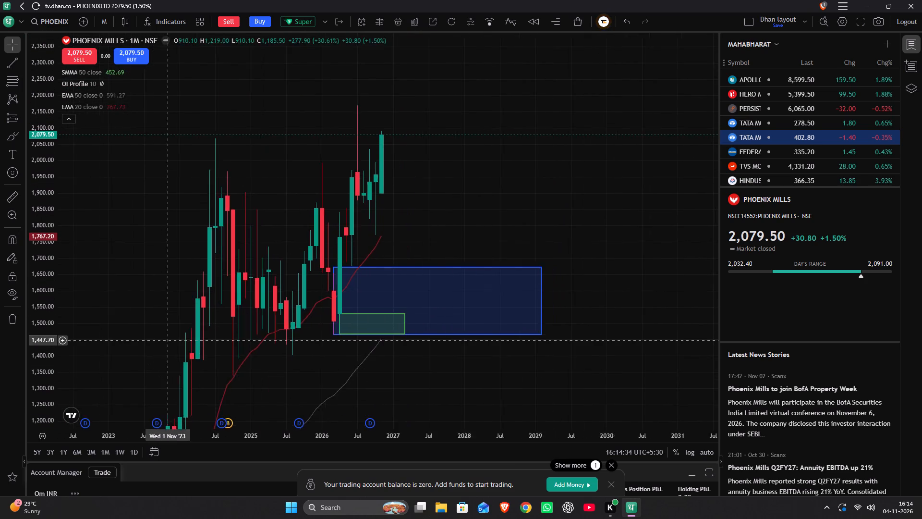
scroll(165, 340, up, 3)
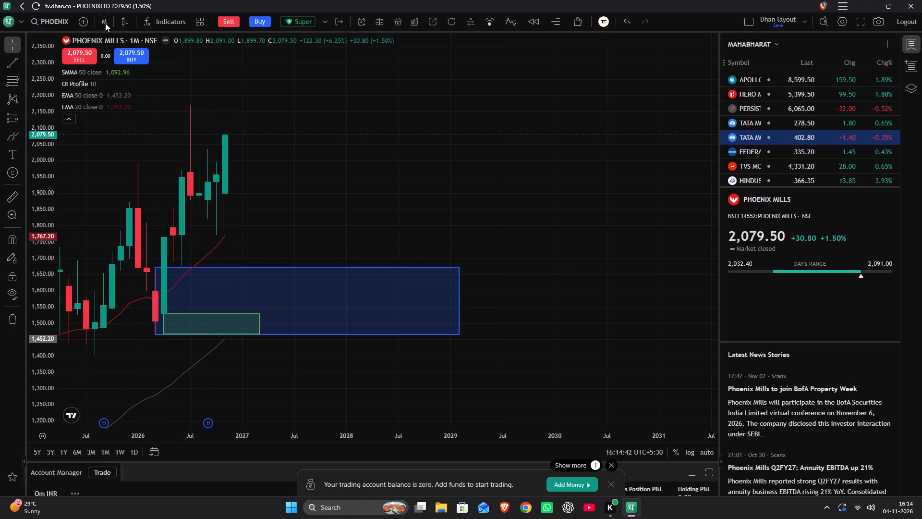
Search the symbols for "powergrid" and review the NSE equity chart of Power Grid Corporation of India.
click(68, 25)
key(BackSpace)
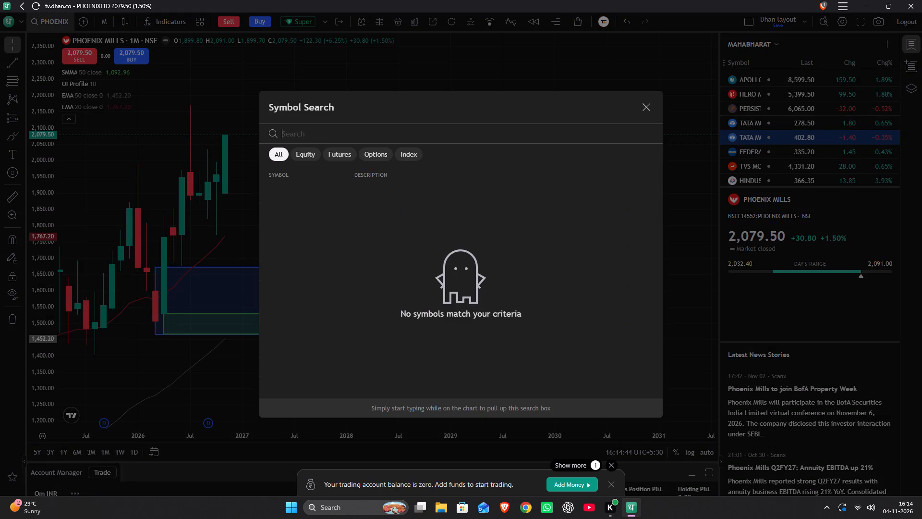
text(power)
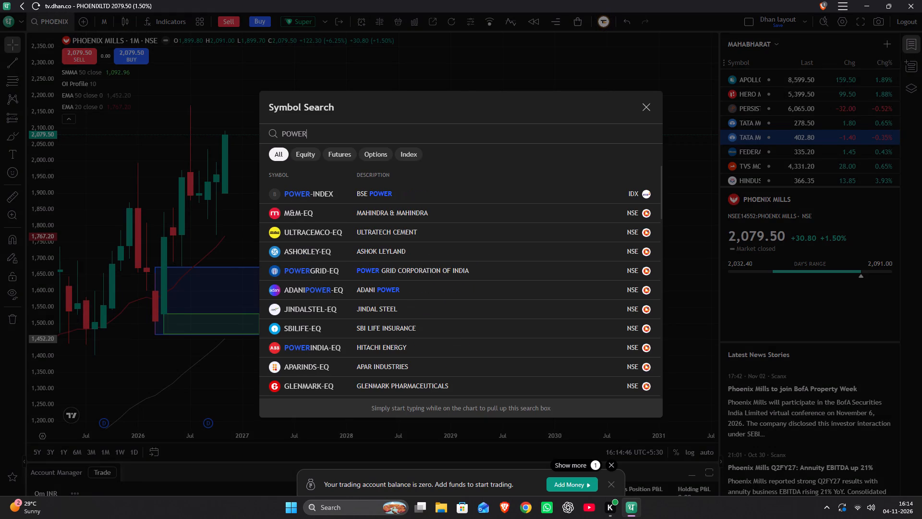
key(space)
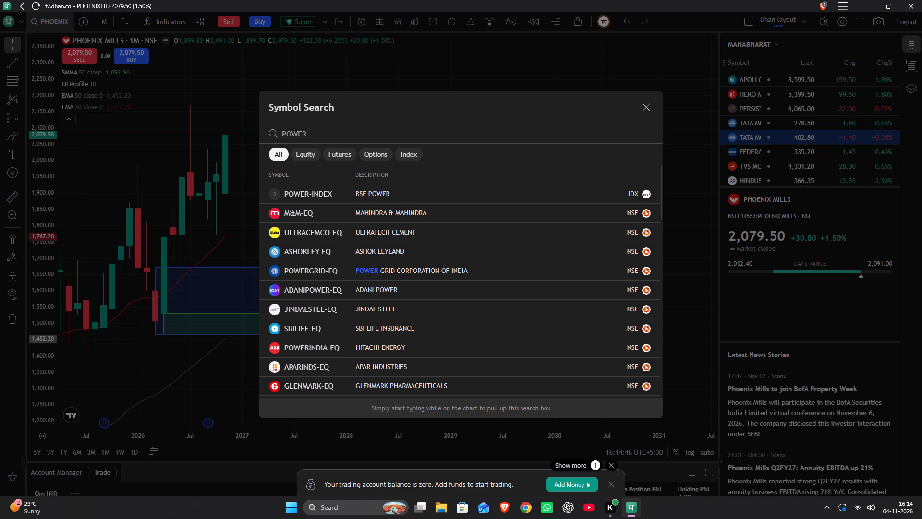
key(BackSpace)
text(grid)
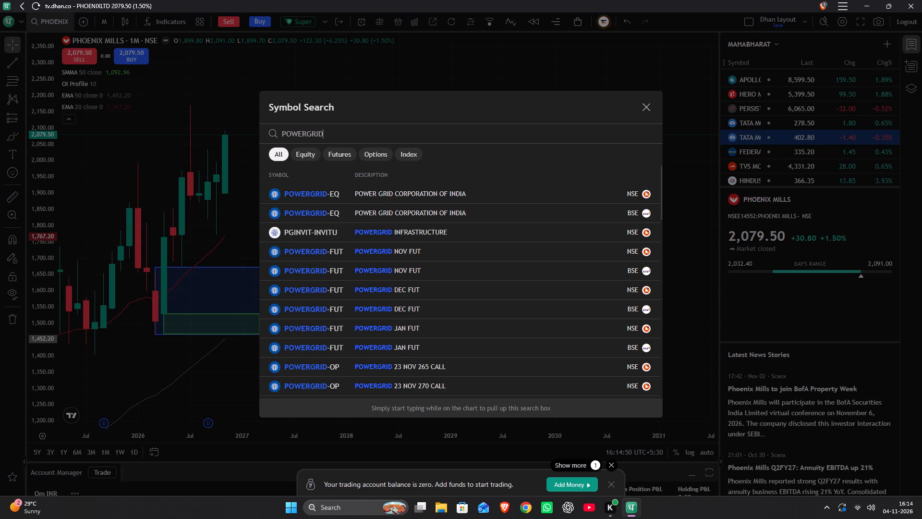
click(405, 197)
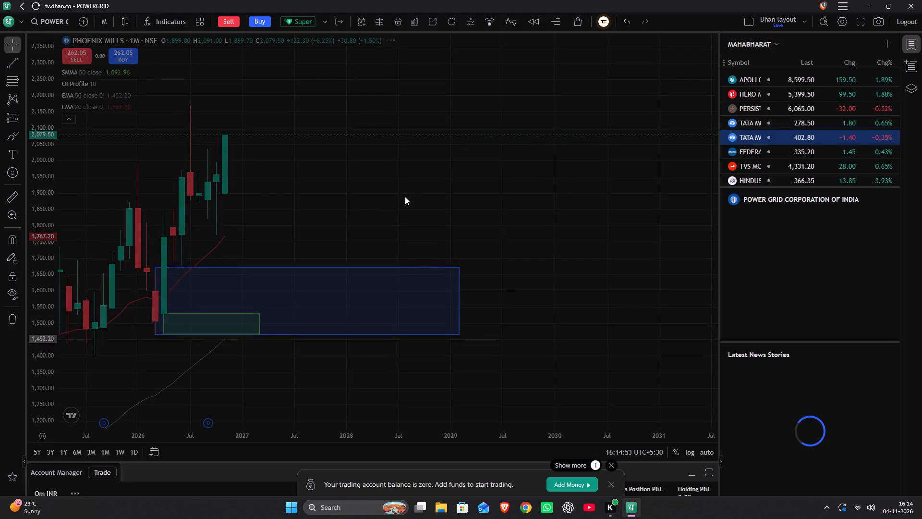
scroll(406, 197, down, 6)
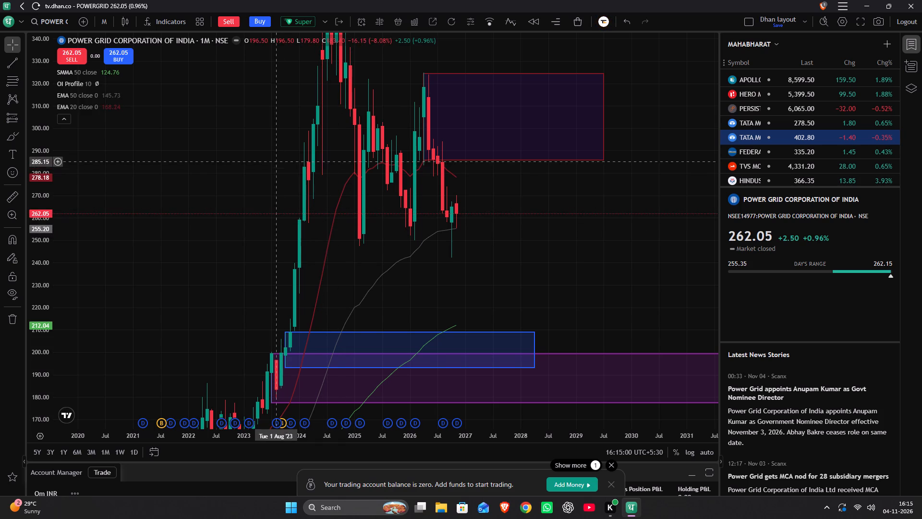
Search the symbols for "pwerindi" and load the NSE chart of POWERINDIA NOV FUT.
click(58, 19)
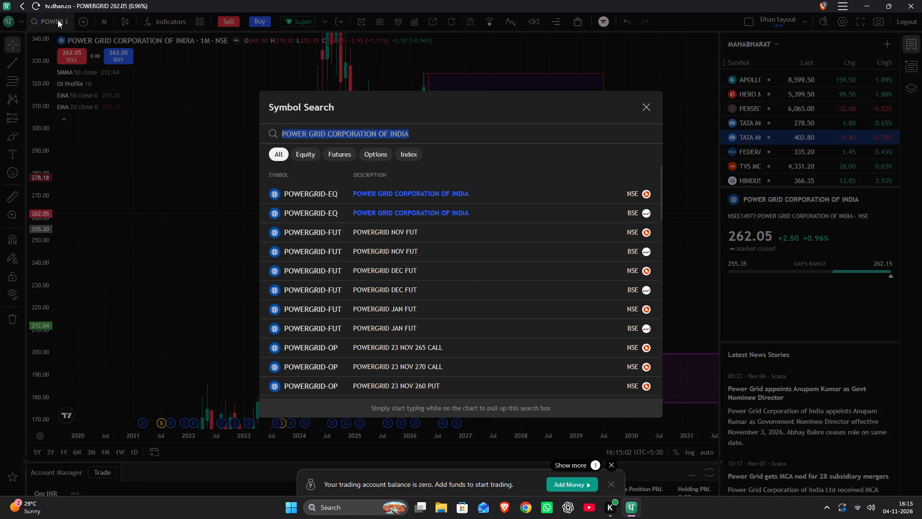
key(BackSpace)
text(pwer)
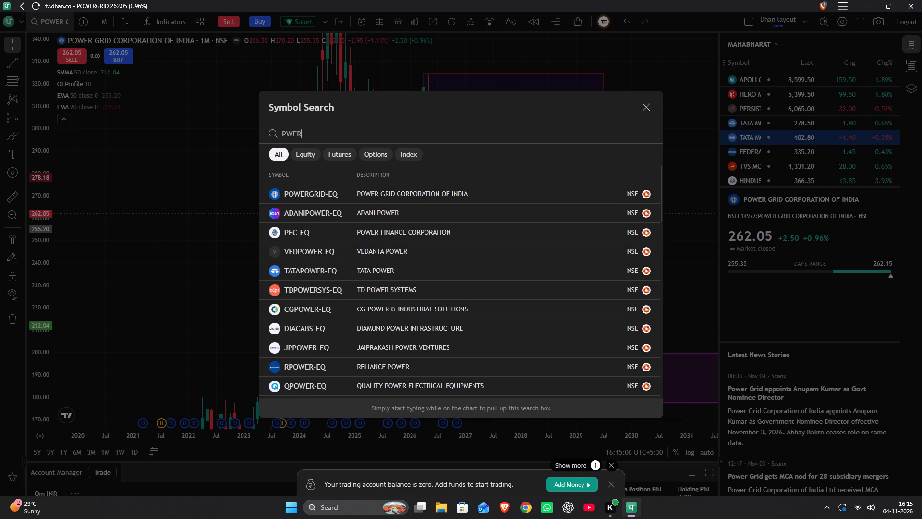
text(indi)
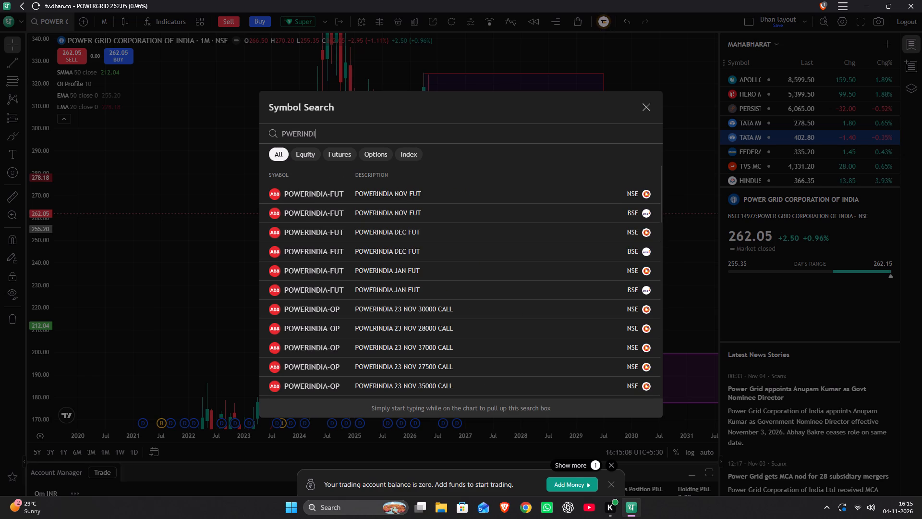
double_click(485, 200)
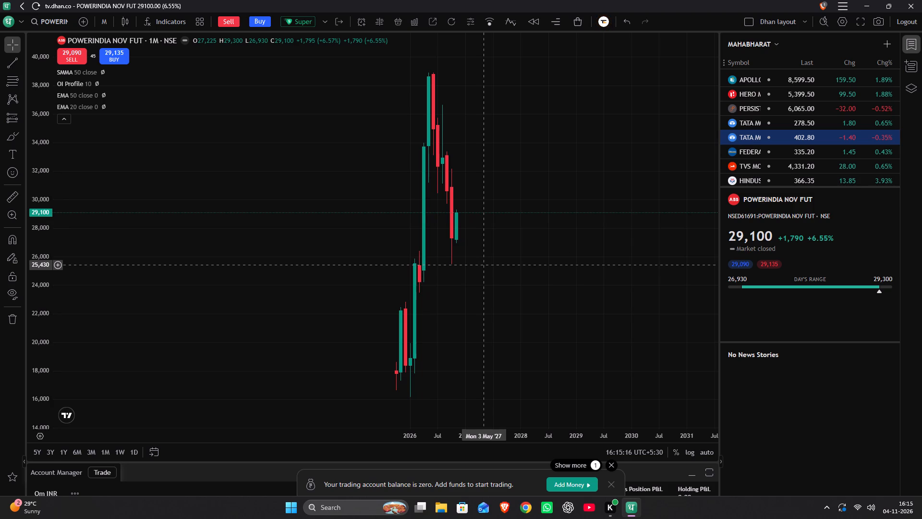
Draw a rectangle from March 2026 to February 2029 between about 23,510 and 25,430, starting at the small red base candle.
scroll(483, 264, up, 4)
drag(312, 301, 471, 272)
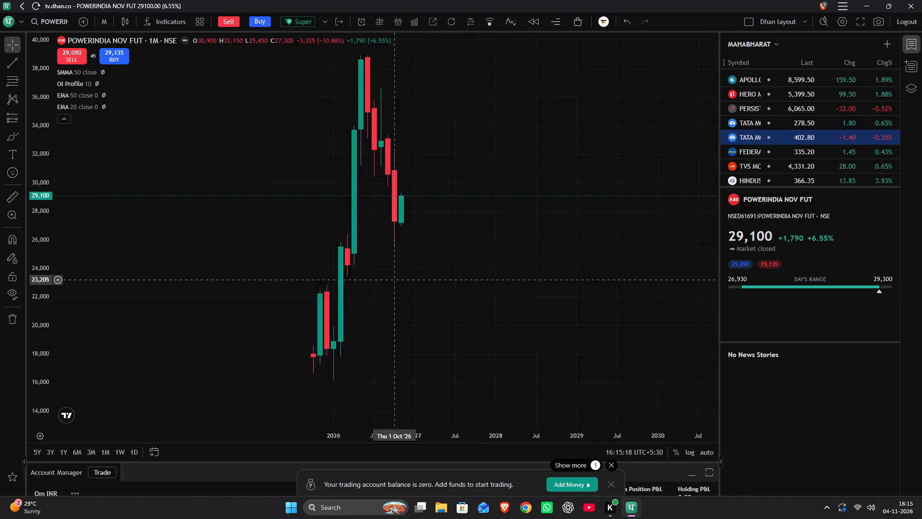
drag(471, 272, 474, 272)
scroll(471, 273, up, 3)
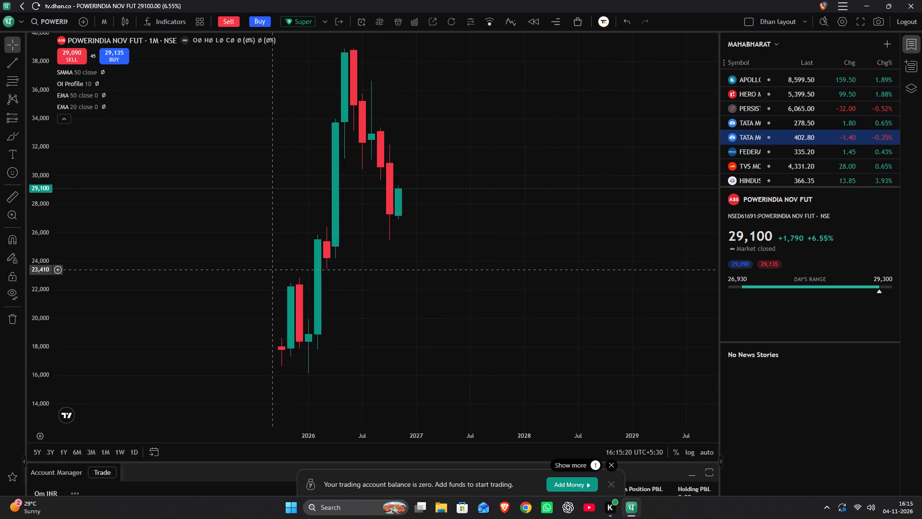
key(alt+shift+r)
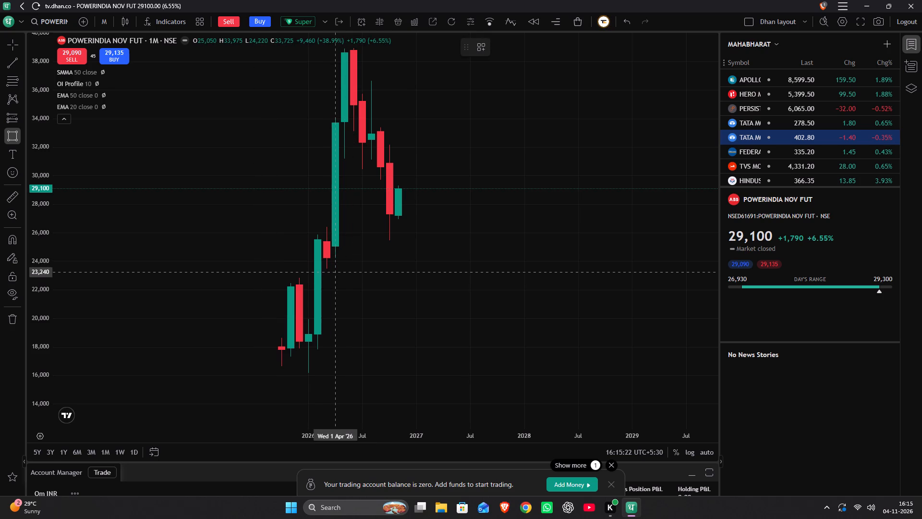
drag(328, 268, 558, 277)
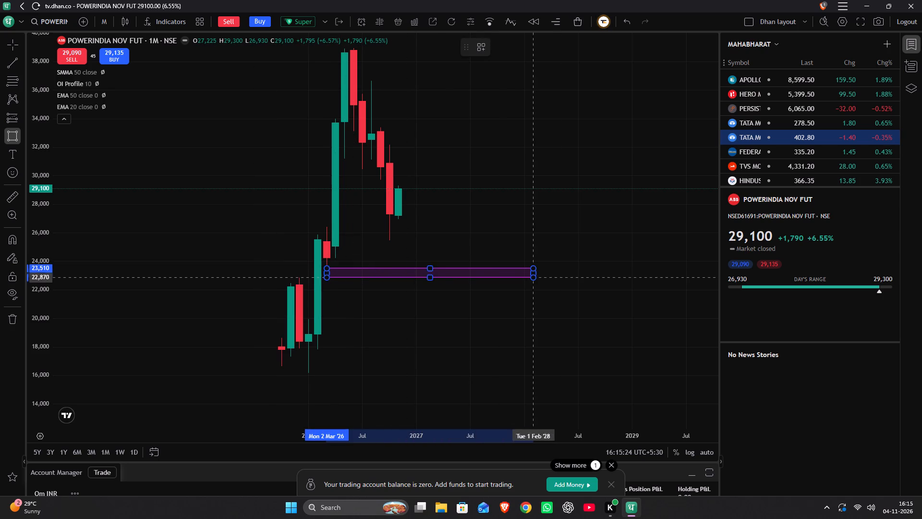
drag(558, 277, 641, 241)
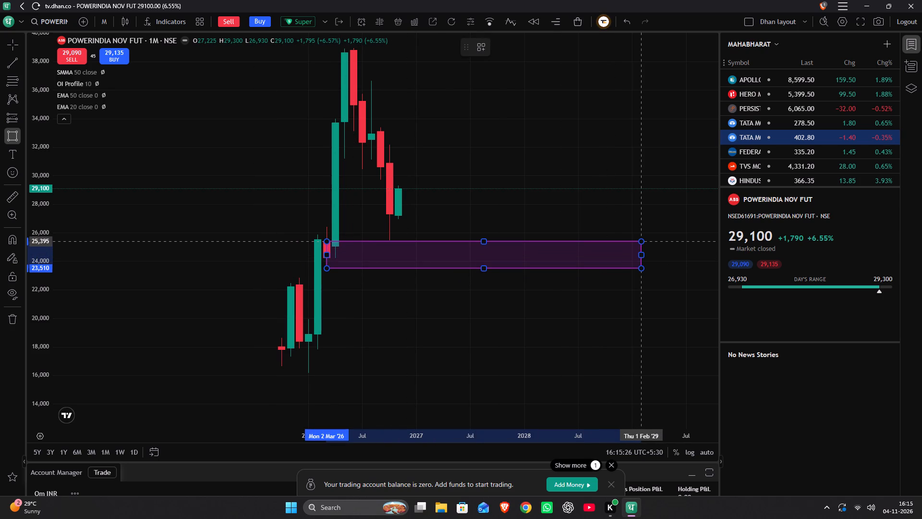
drag(641, 241, 641, 241)
click(641, 241)
Apply the MONTHLY DEMAND ZONE template to the new rectangle.
double_click(618, 250)
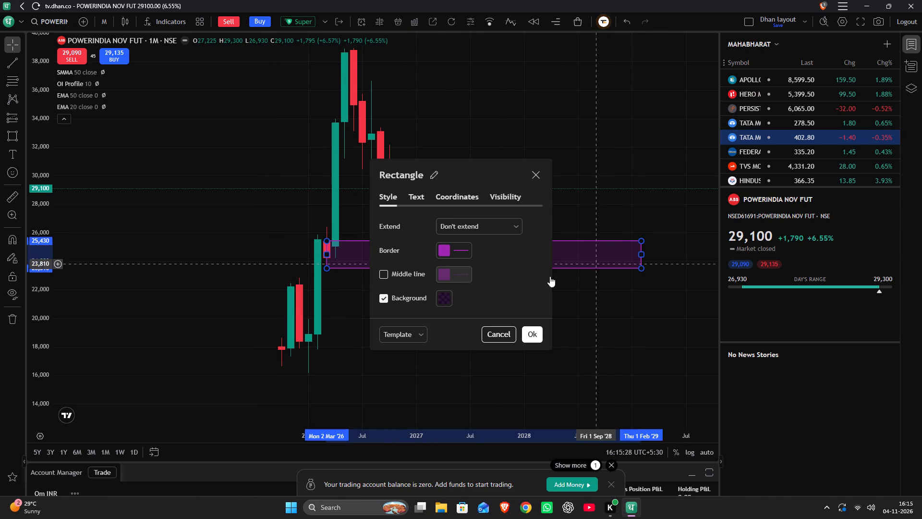
click(399, 333)
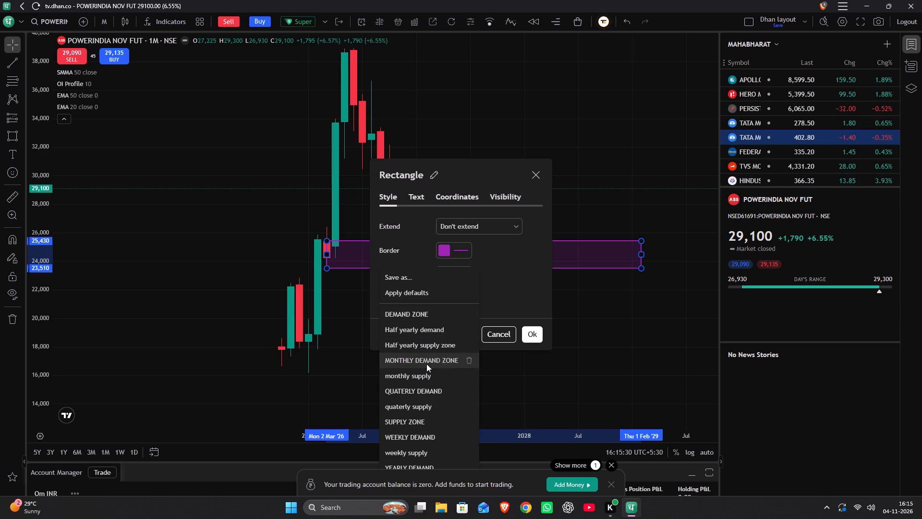
click(426, 364)
click(531, 330)
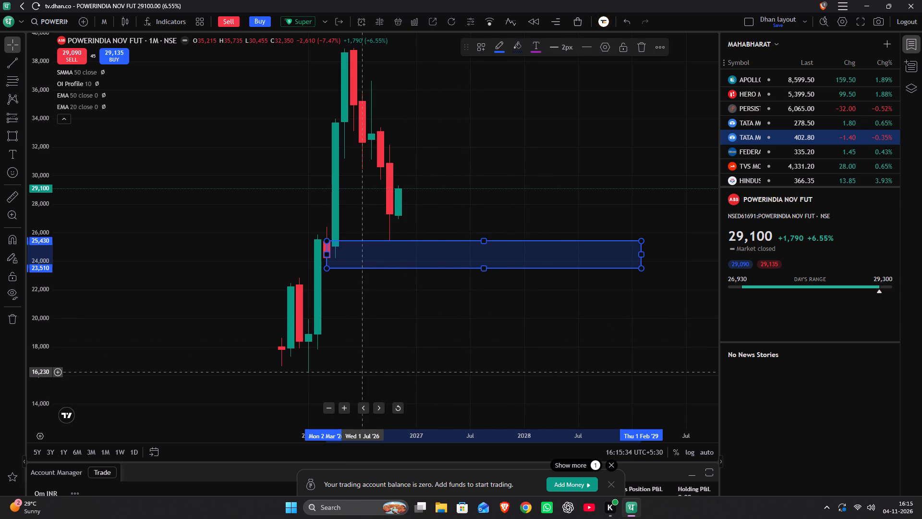
Draw a second demand rectangle from January 2026 to March 2029 between about 16,200 and 18,825.
key(alt+shift+r)
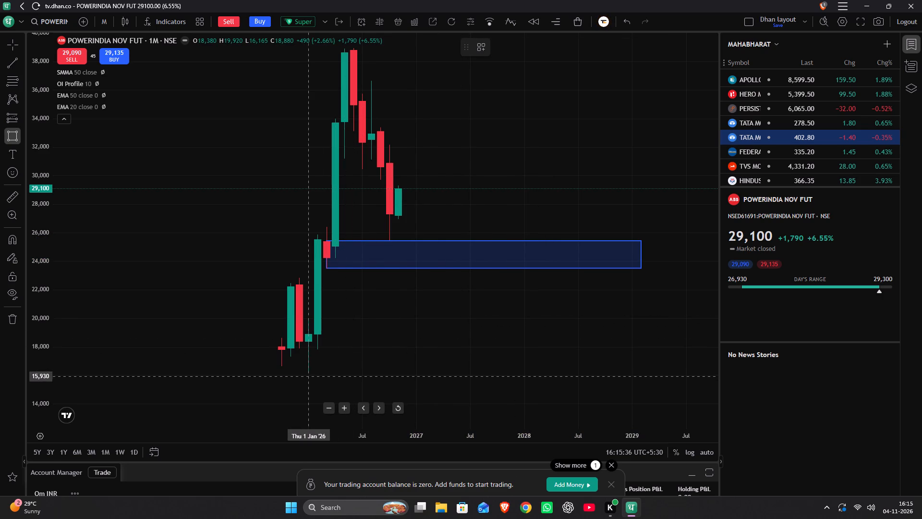
drag(309, 372, 652, 334)
click(652, 335)
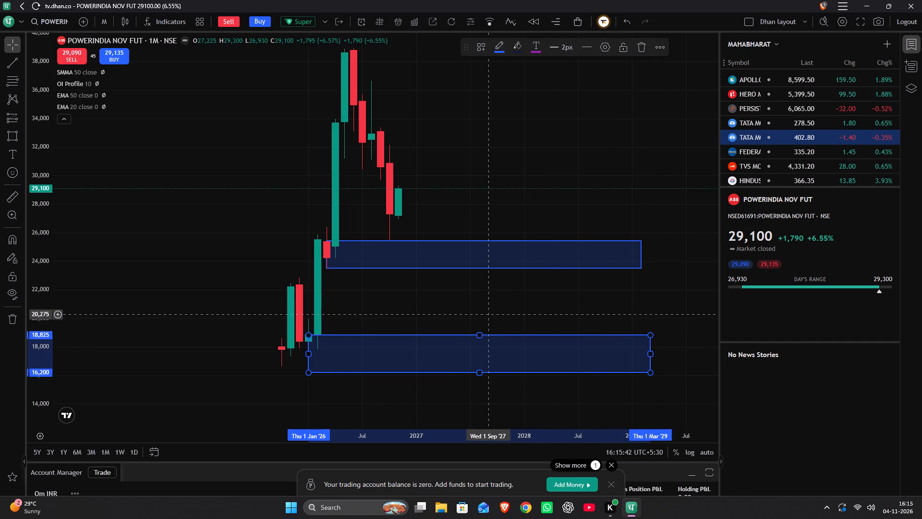
Draw a rectangle from September 2026 to May 2028 between about 32,505 and 36,645, above the latest candles.
key(alt+shift+r)
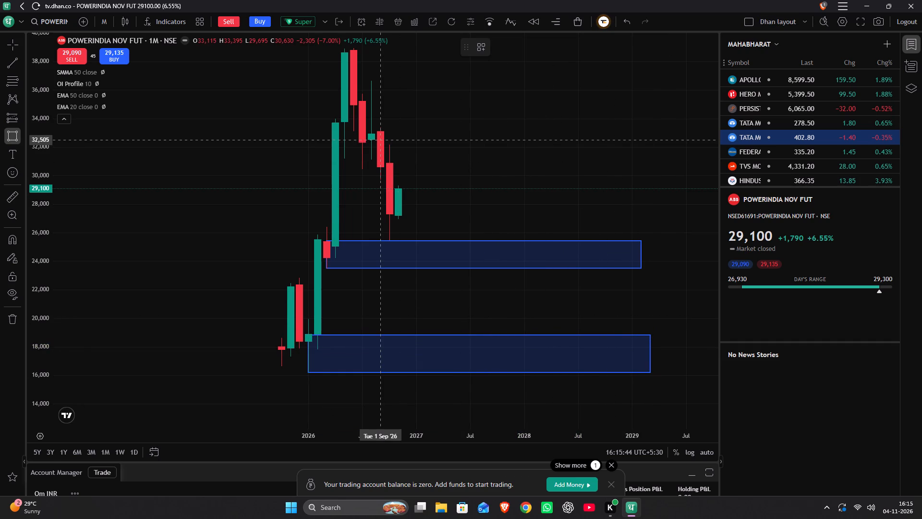
drag(376, 140, 557, 81)
click(557, 81)
Apply the monthly supply template to the uppermost rectangle.
double_click(530, 99)
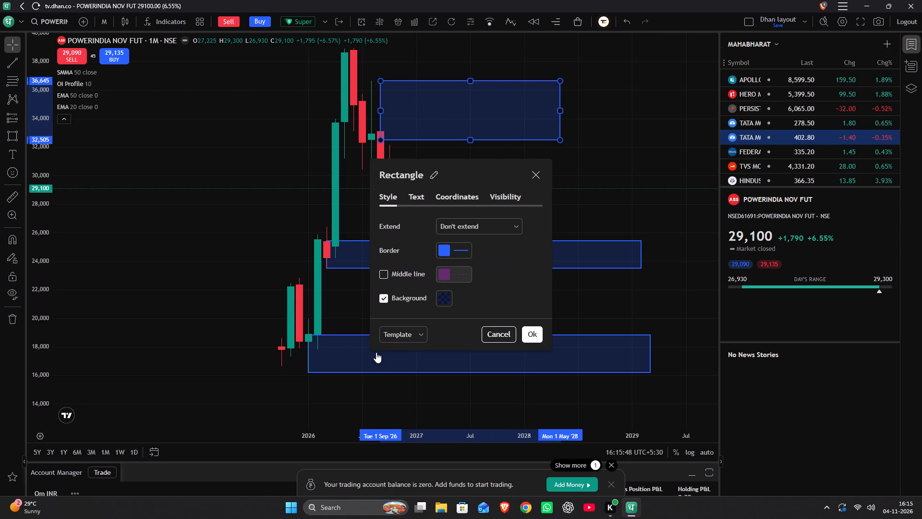
click(395, 336)
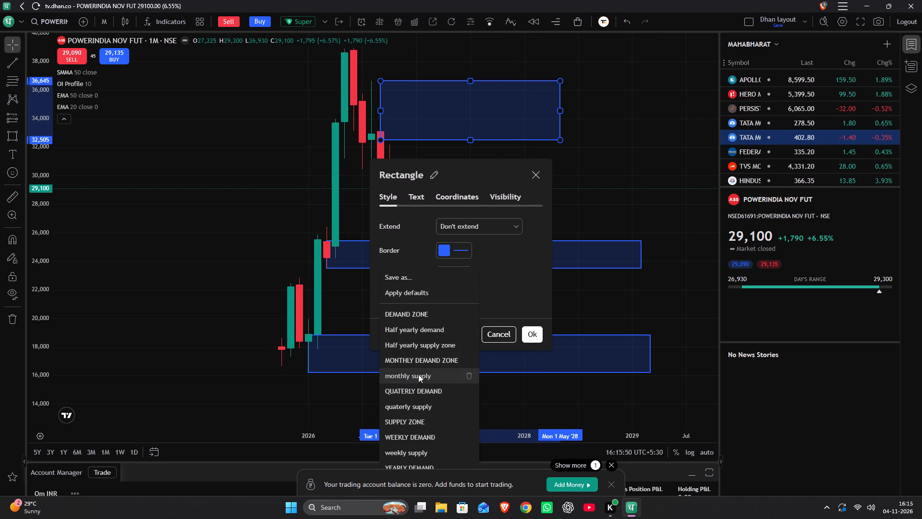
click(418, 374)
click(530, 333)
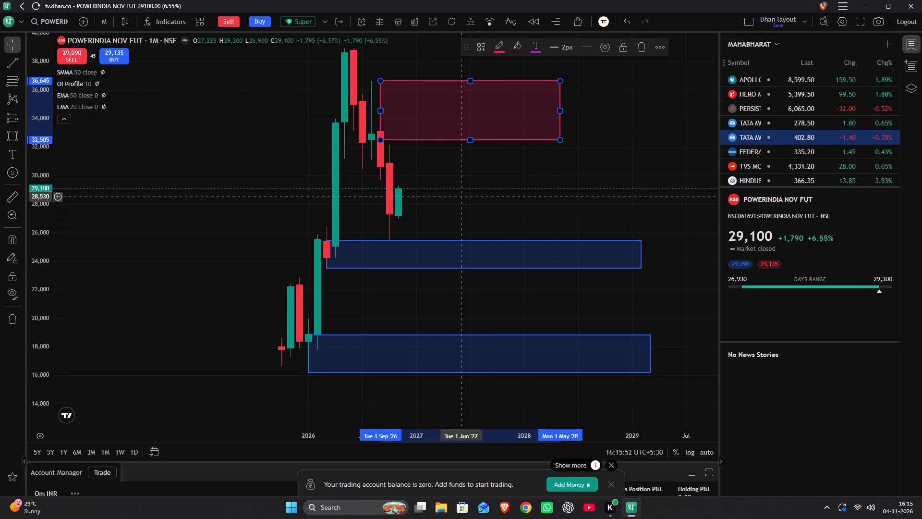
Check the POWERINDIA futures candles and drawn zones on the 3-month and 6-month intervals.
text(3m)
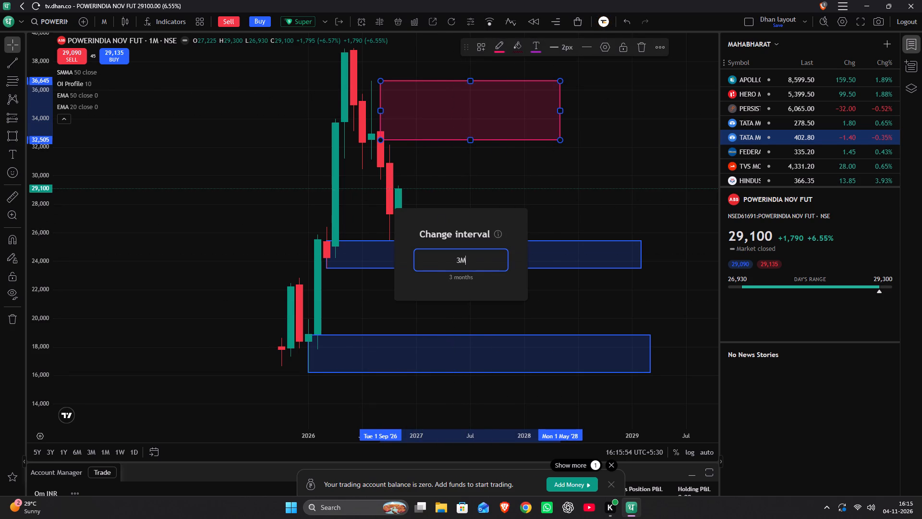
key(Return)
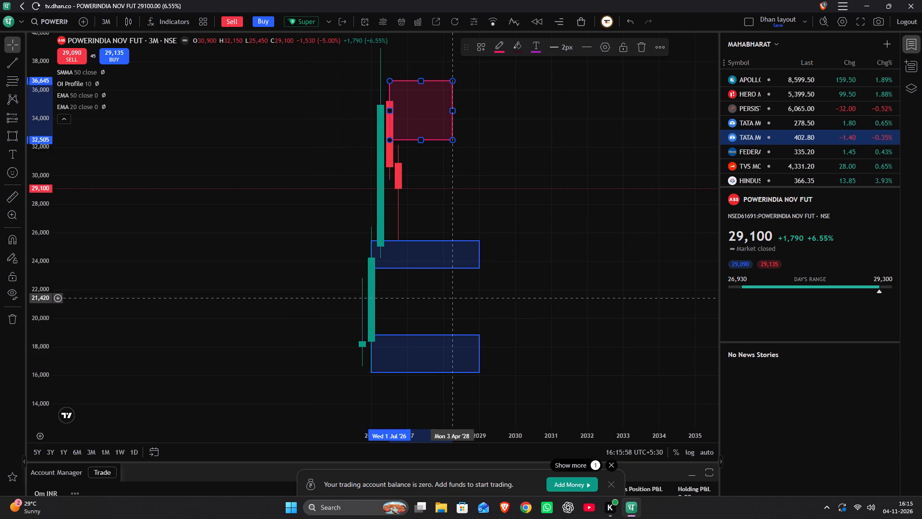
text(6m)
key(Return)
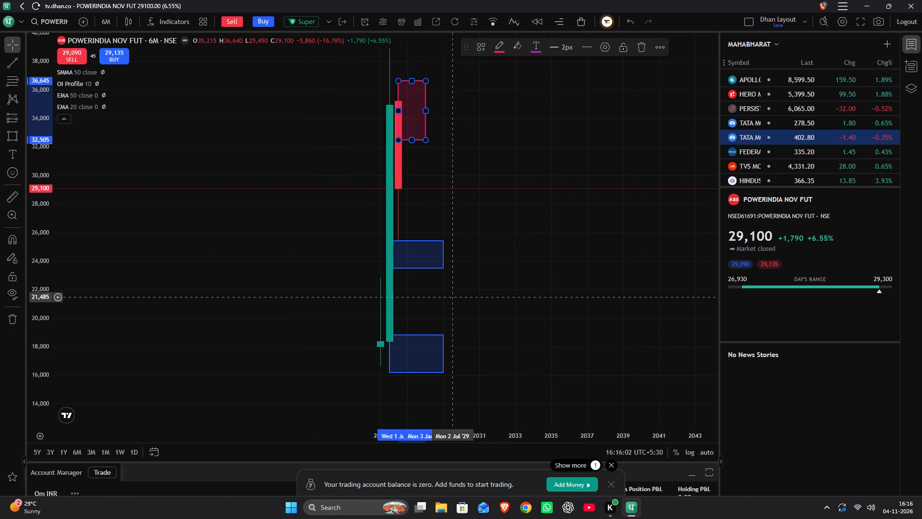
Switch the chart to the 1-day interval.
text(1d)
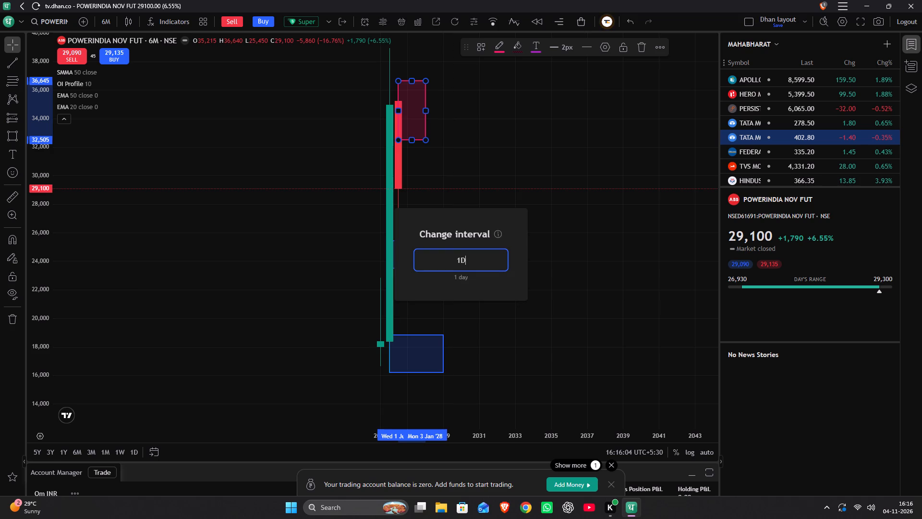
key(Return)
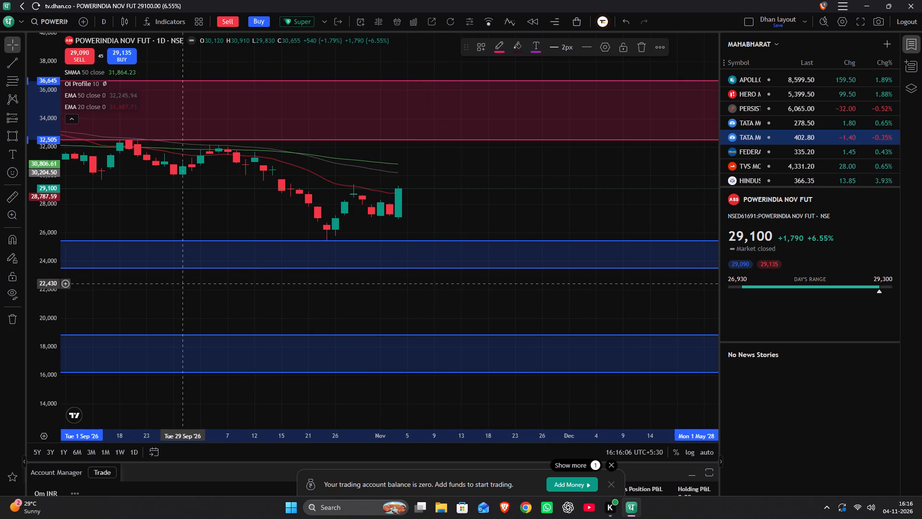
Place a long position from 29 October 2026 with entry at about 26,540, above the upper demand zone, and stop at about 25,200.
scroll(61, 281, up, 3)
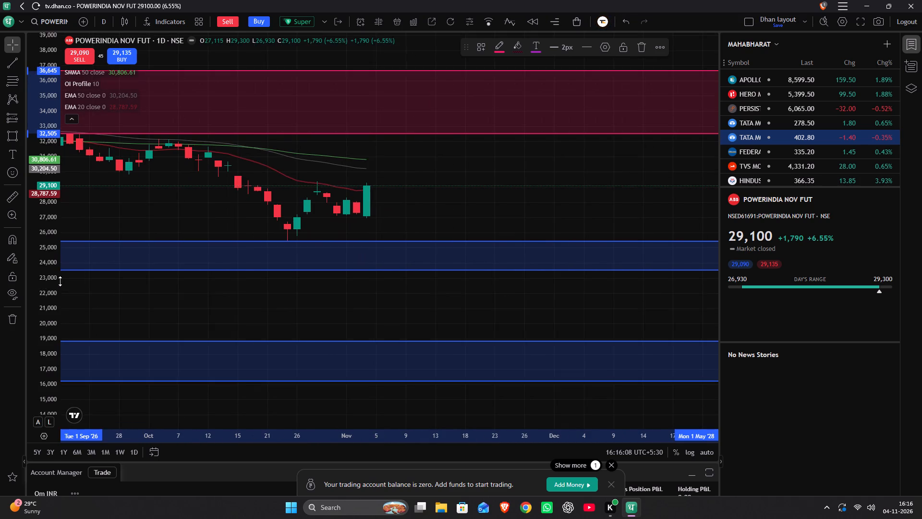
scroll(60, 281, up, 19)
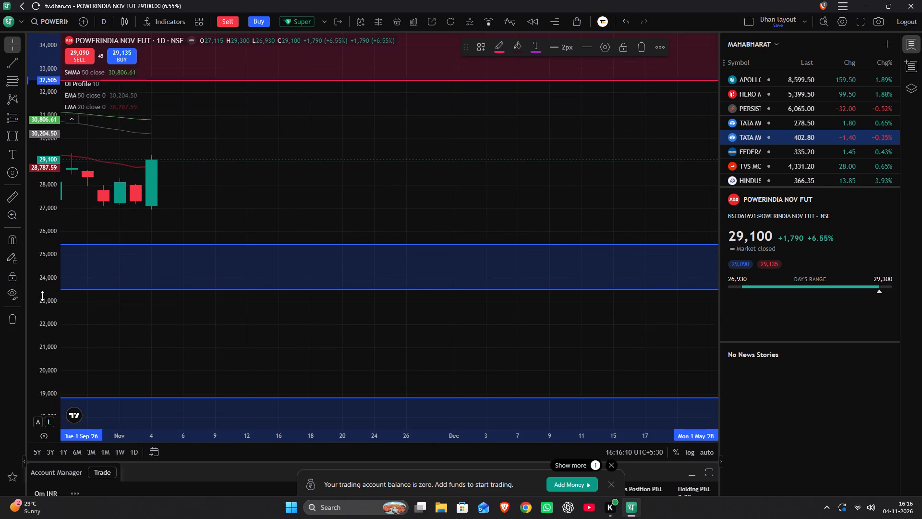
scroll(42, 296, up, 15)
drag(145, 217, 431, 258)
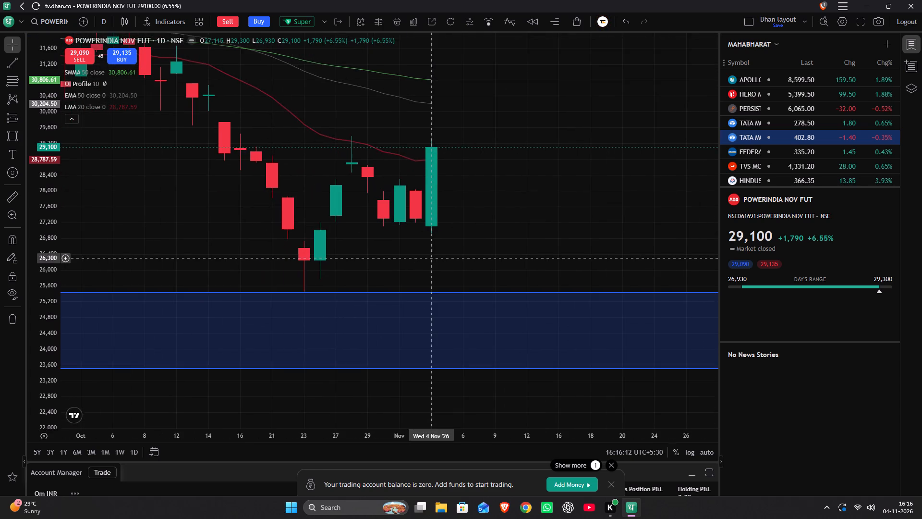
drag(431, 258, 439, 265)
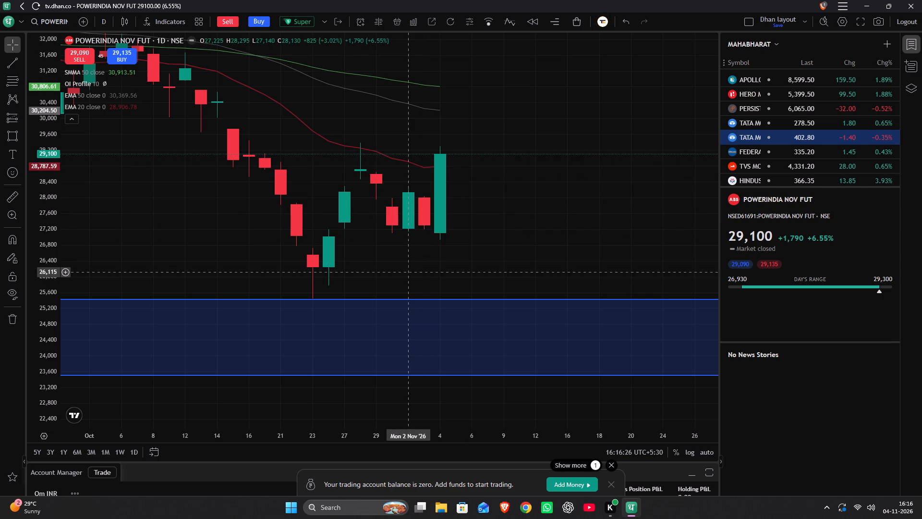
click(9, 116)
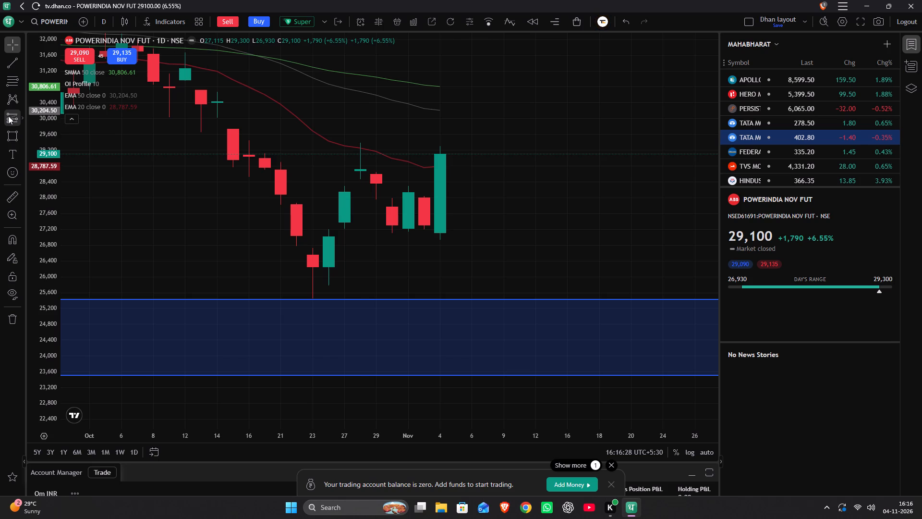
click(379, 255)
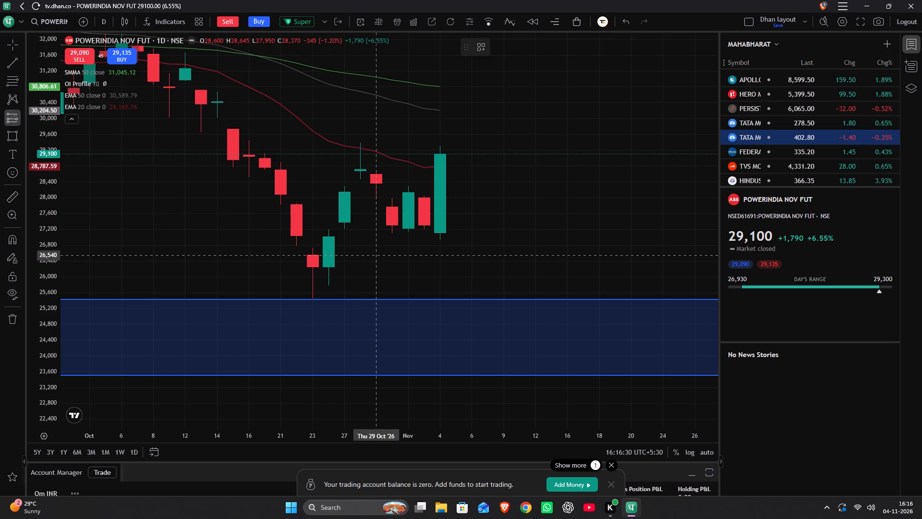
click(375, 308)
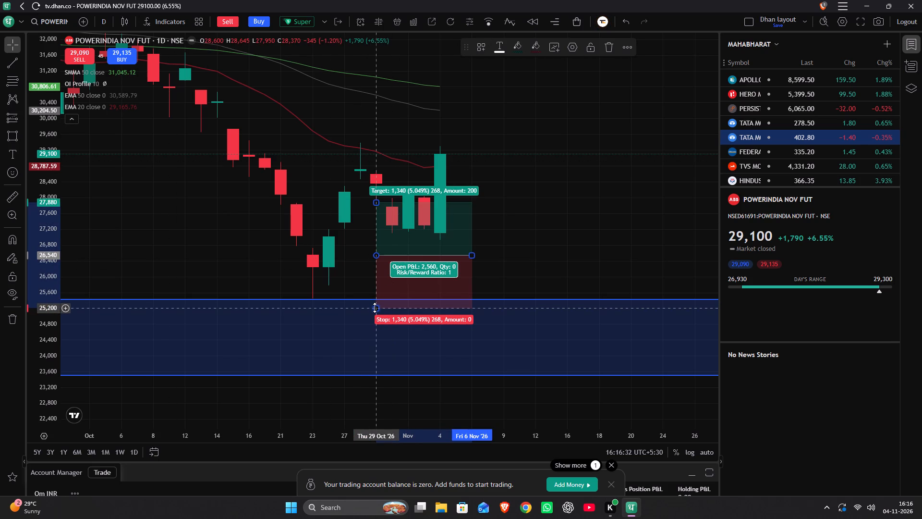
Raise the long position's target to about 31,730, just below the monthly supply zone.
scroll(310, 255, down, 4)
scroll(319, 216, down, 3)
drag(339, 195, 339, 196)
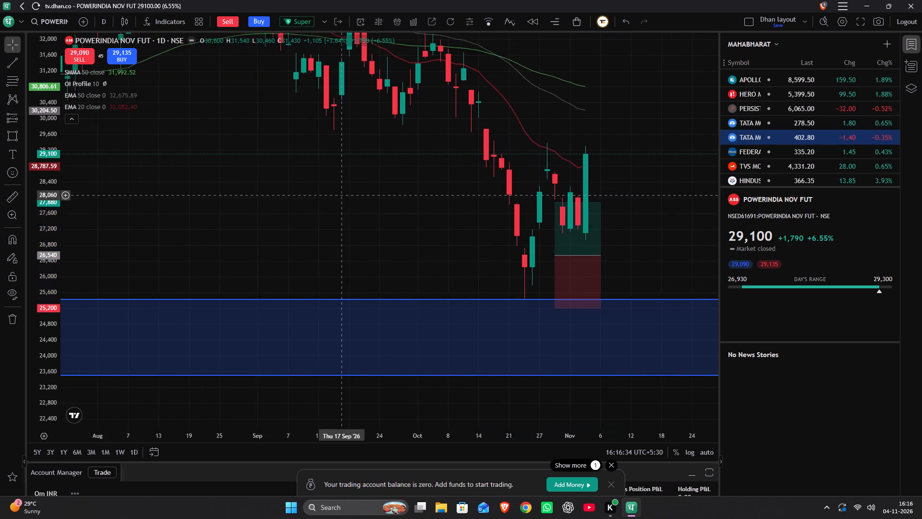
drag(339, 196, 180, 374)
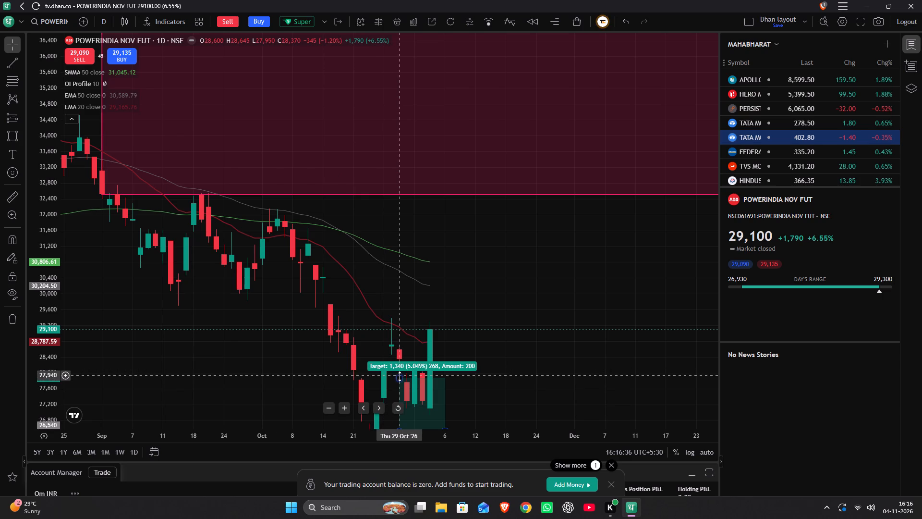
drag(400, 376, 460, 248)
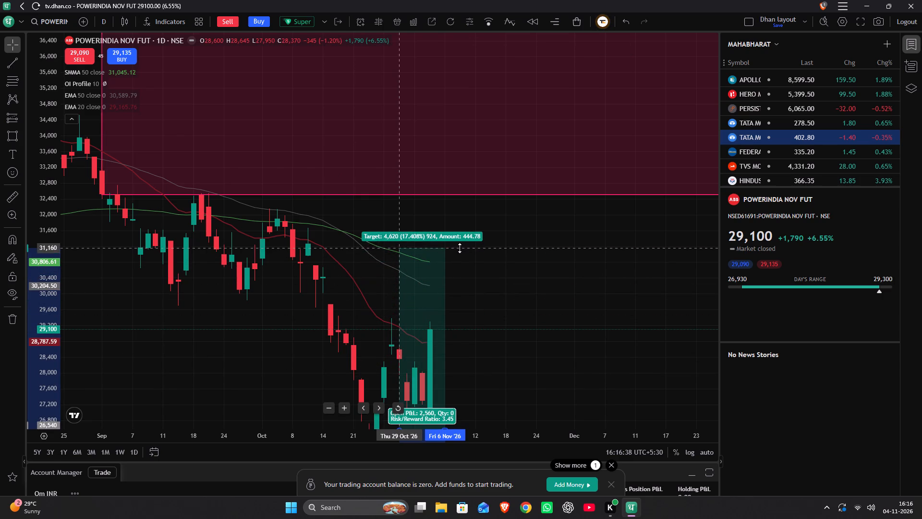
drag(460, 248, 473, 225)
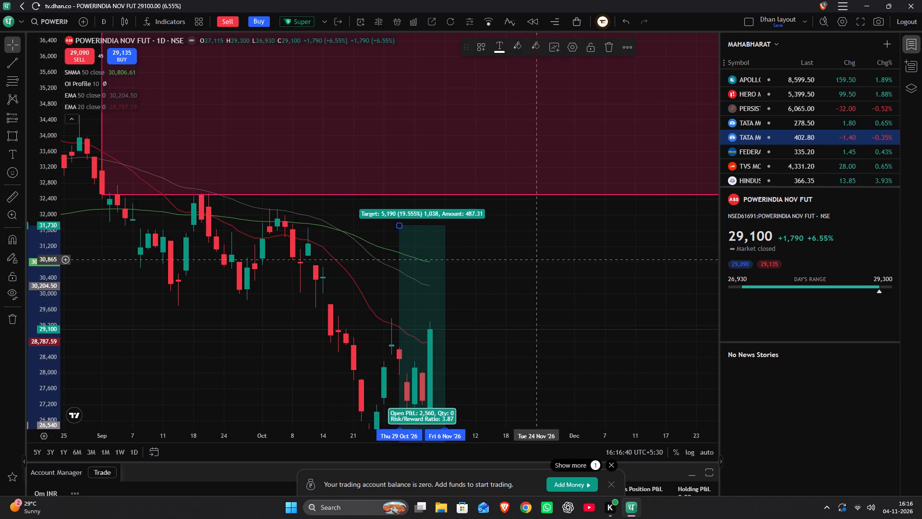
click(556, 282)
drag(562, 341, 587, 232)
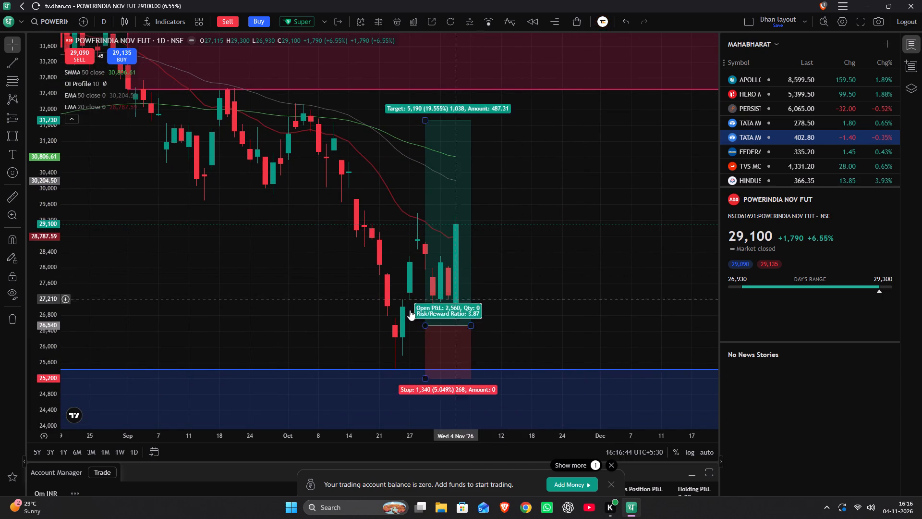
Examine the daily POWERINDIA candles around the monthly demand zone and the supply zone above the long position.
drag(241, 312, 368, 297)
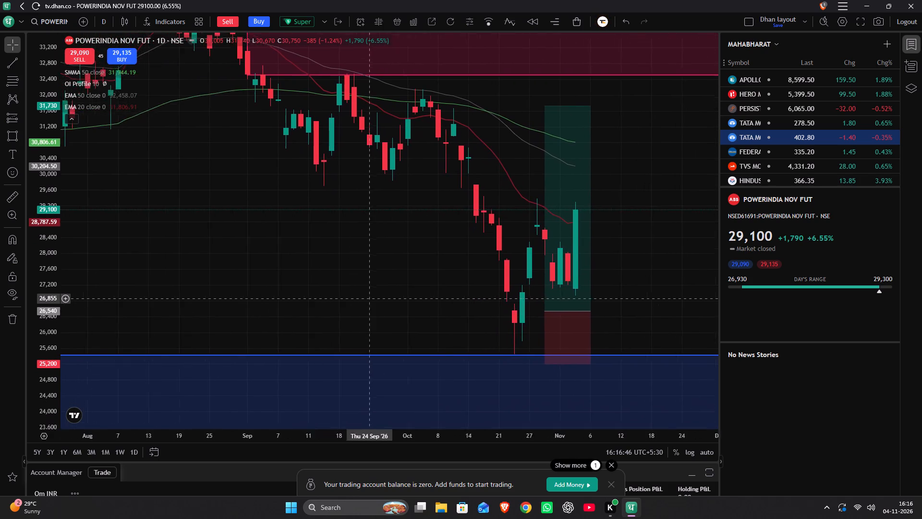
drag(368, 297, 569, 250)
scroll(565, 253, down, 10)
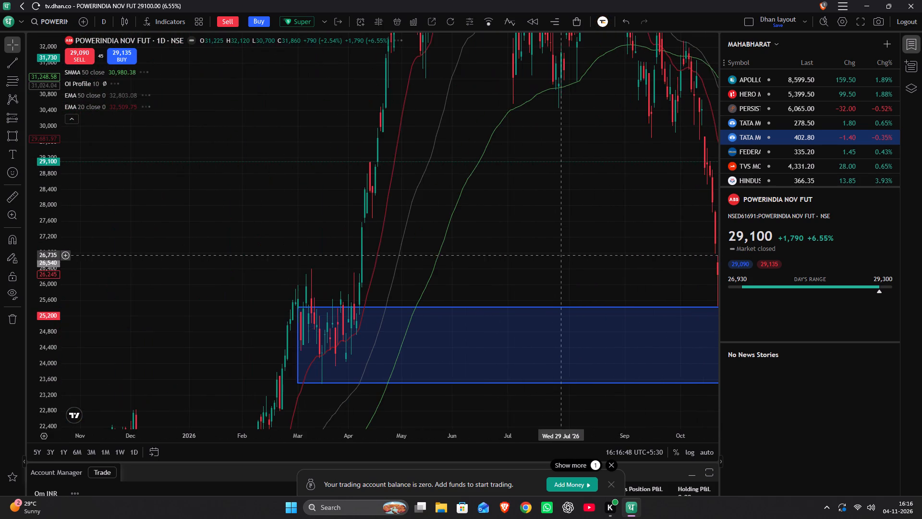
scroll(552, 260, up, 8)
drag(505, 265, 365, 518)
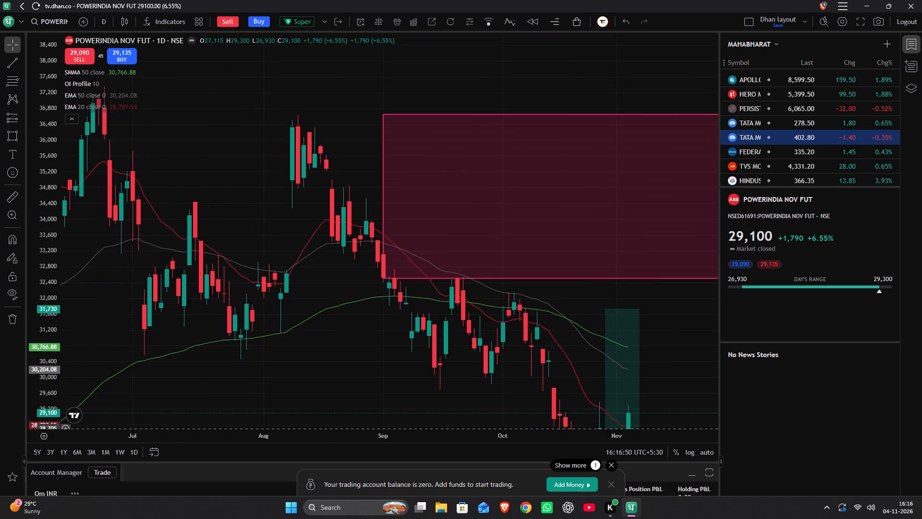
drag(365, 518, 738, 276)
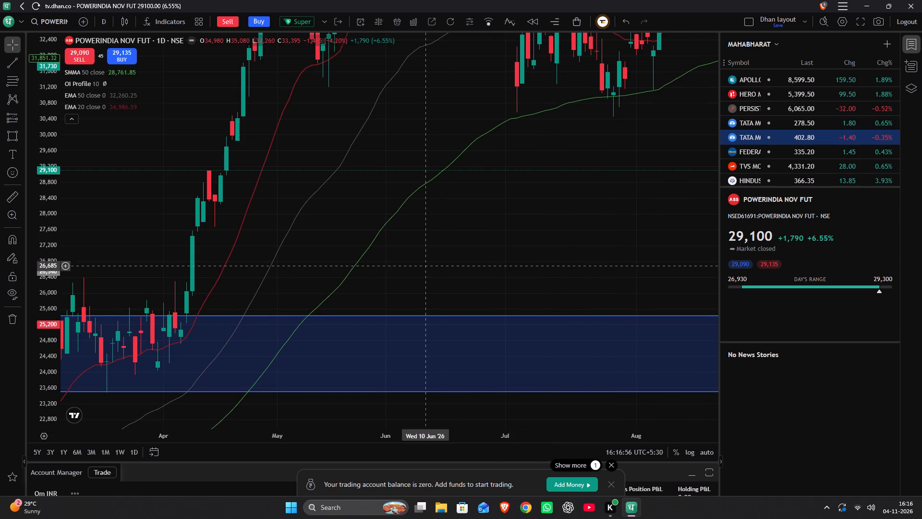
drag(425, 266, 424, 313)
Switch the chart to the 1-week interval.
key(1)
key(w)
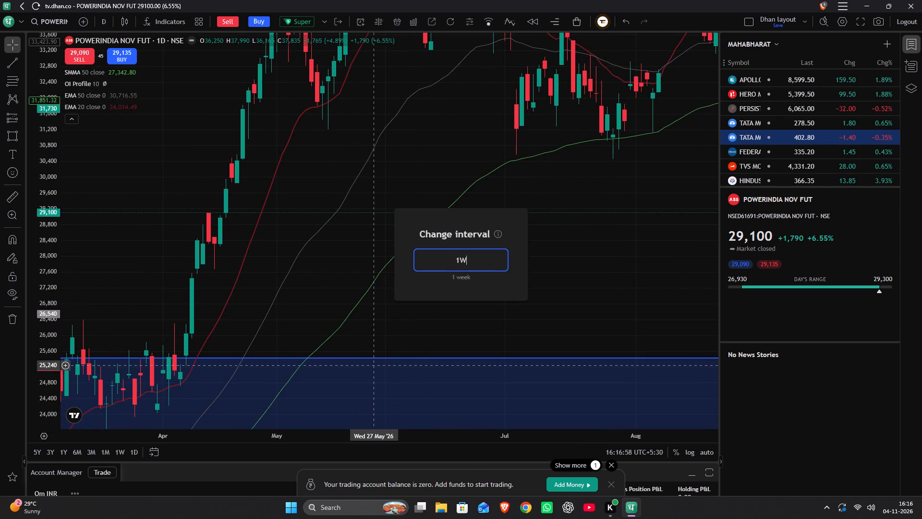
key(Return)
Examine the weekly candles in and below the monthly demand zone for a weekly demand base.
scroll(402, 371, up, 10)
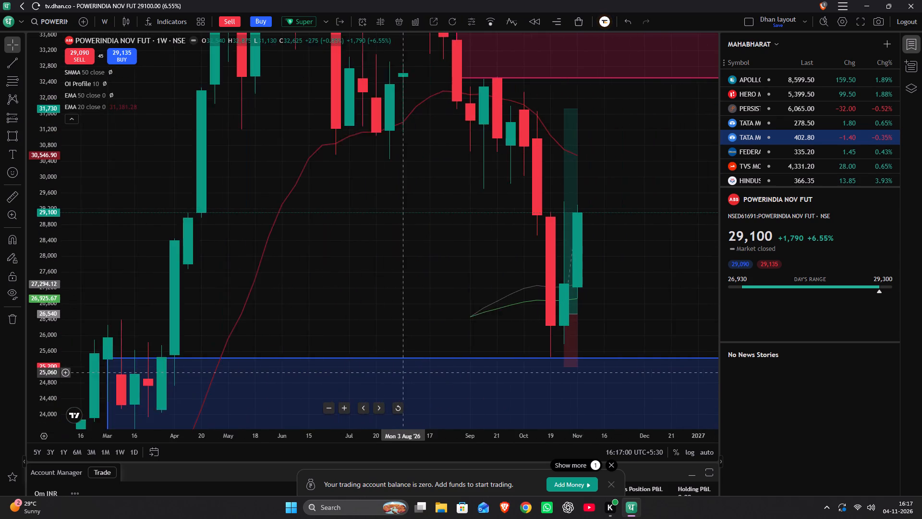
scroll(401, 372, up, 3)
drag(286, 309, 505, 283)
drag(301, 297, 323, 297)
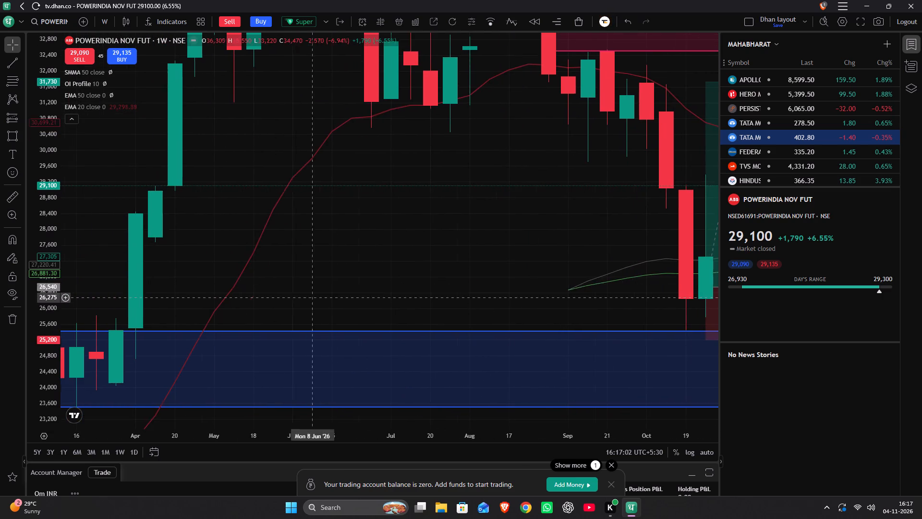
drag(323, 297, 328, 171)
scroll(327, 172, down, 5)
drag(406, 156, 289, 157)
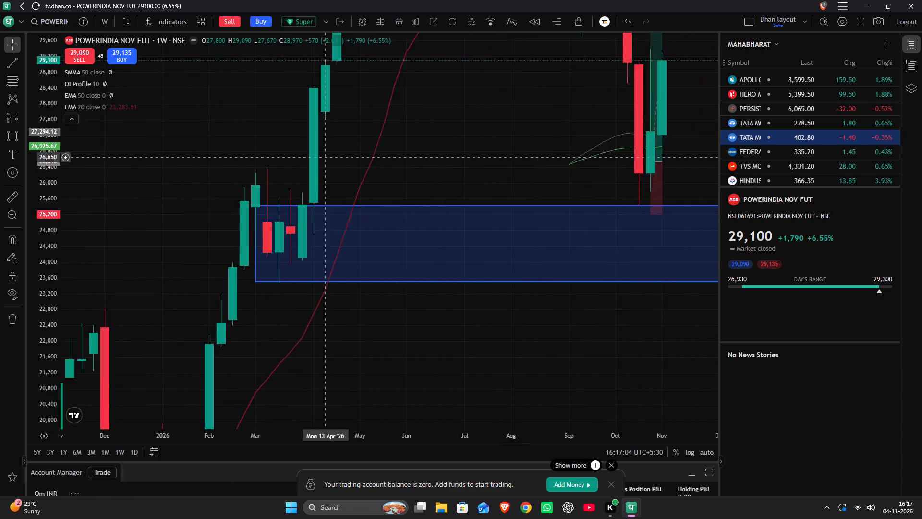
drag(289, 157, 255, 156)
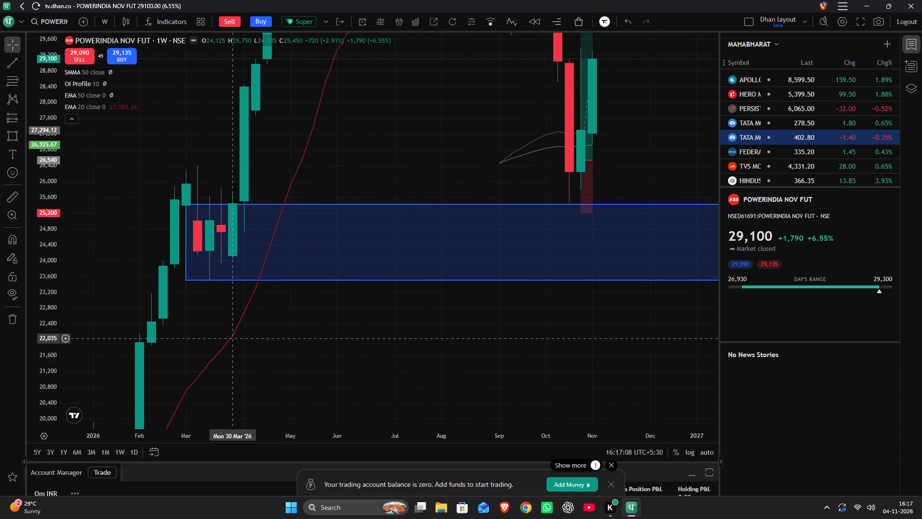
drag(227, 341, 292, 299)
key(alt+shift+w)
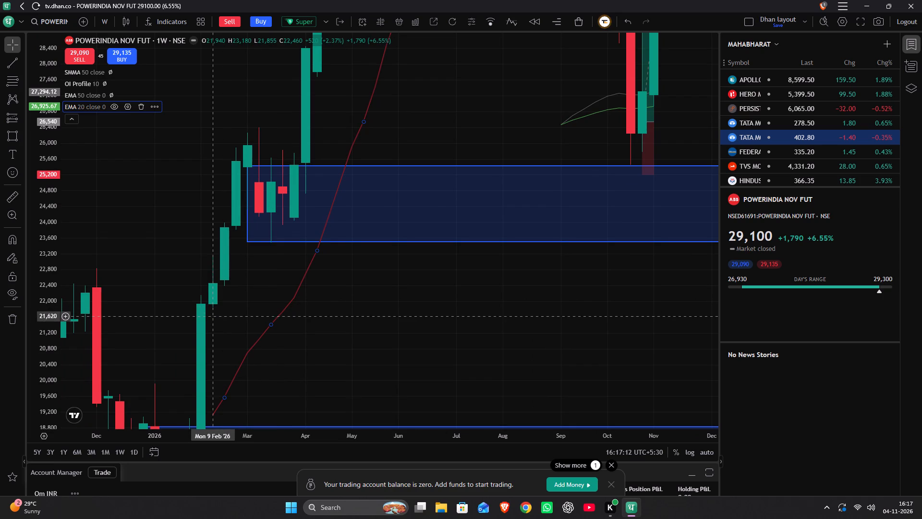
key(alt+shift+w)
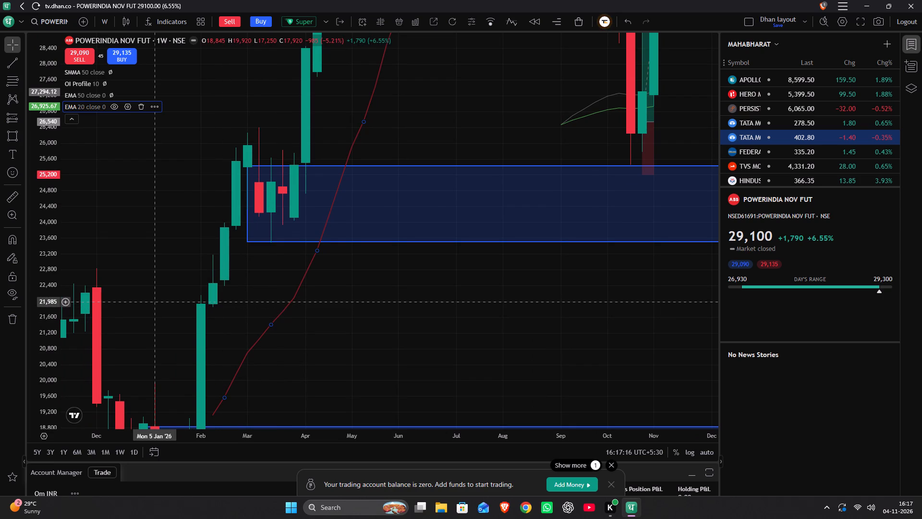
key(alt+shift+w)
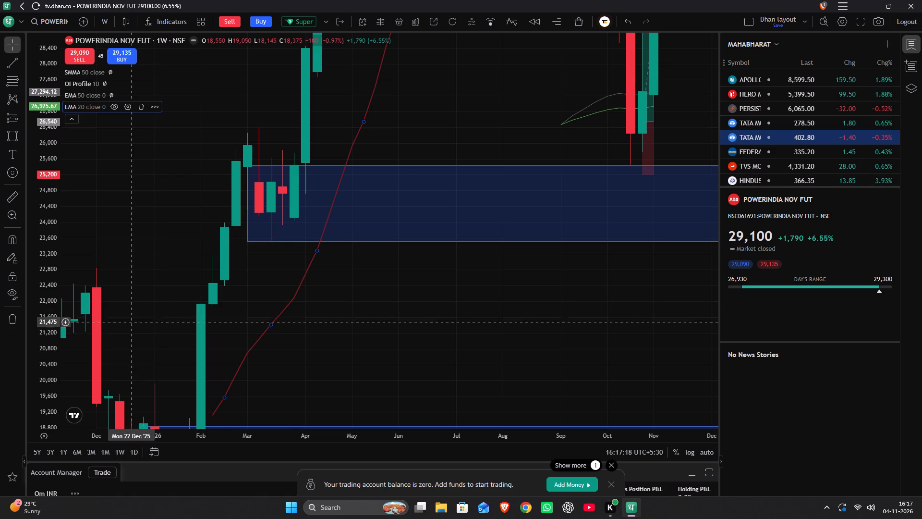
Draw a rectangle below the monthly demand zone from 9 February 2026 to 11 January 2027, between about 21,815 and 22,445.
drag(212, 310, 300, 317)
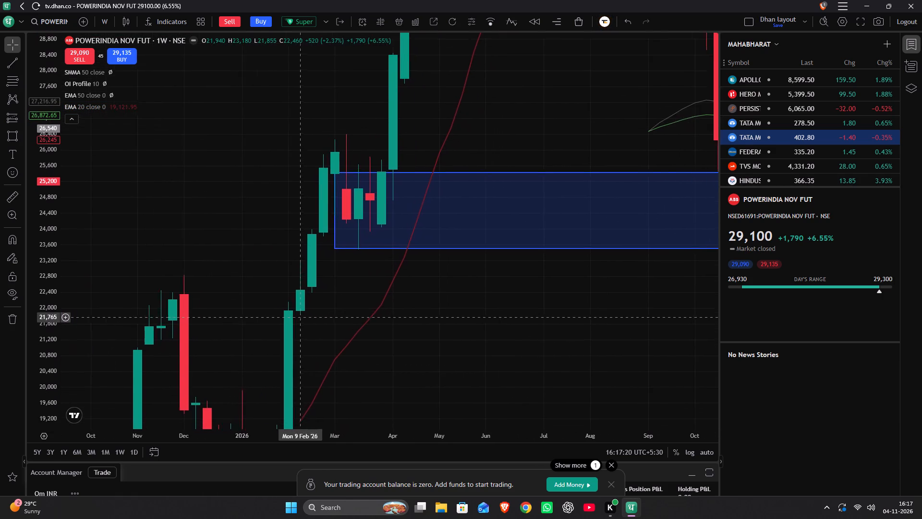
drag(300, 317, 297, 316)
key(alt+shift+r)
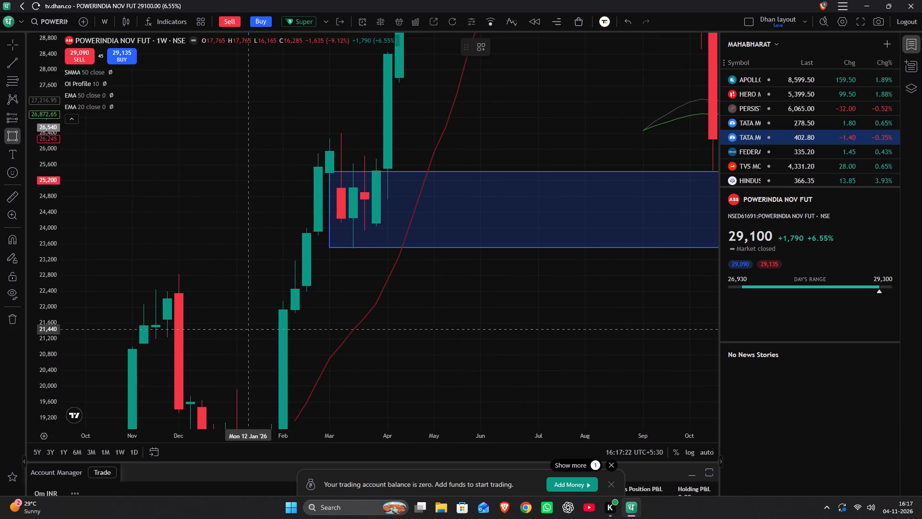
drag(296, 314, 586, 362)
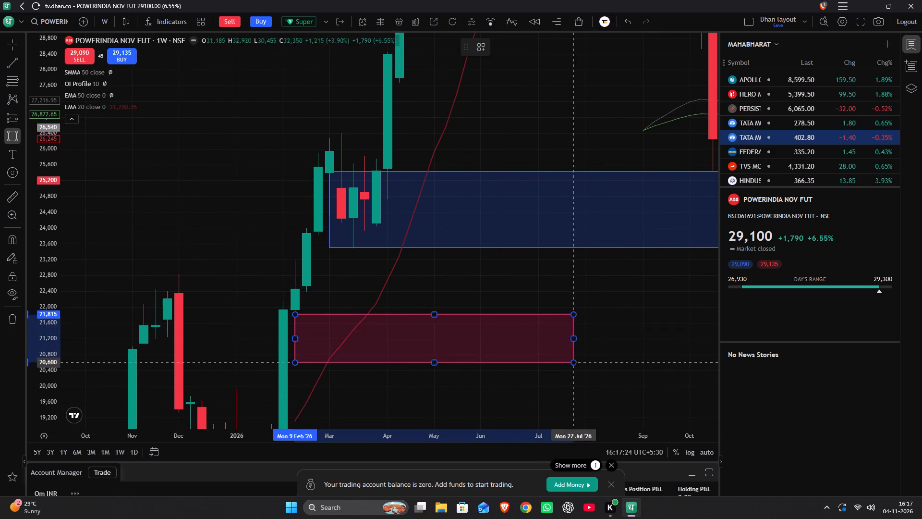
drag(586, 362, 688, 289)
click(688, 289)
drag(644, 364, 415, 364)
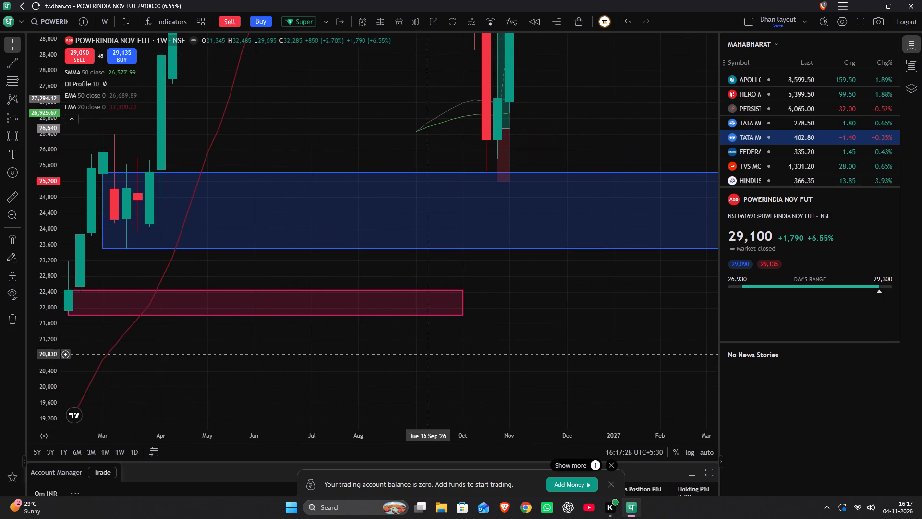
drag(466, 304, 496, 303)
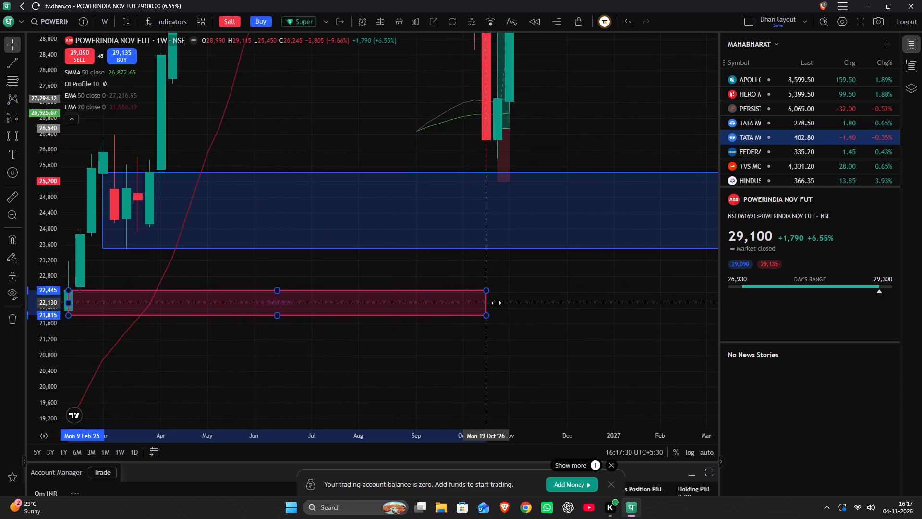
drag(496, 303, 627, 302)
Apply the WEEKLY DEMAND template to the new rectangle below the monthly demand zone.
double_click(508, 309)
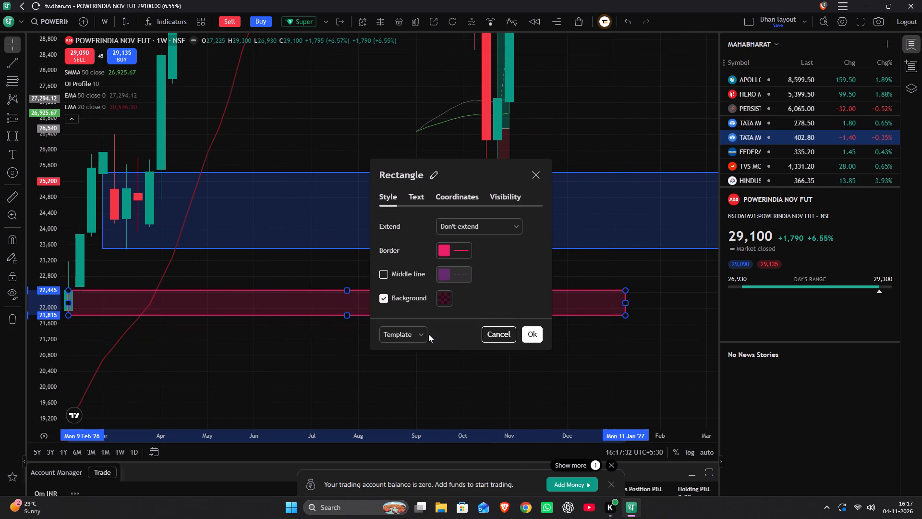
click(428, 334)
click(416, 335)
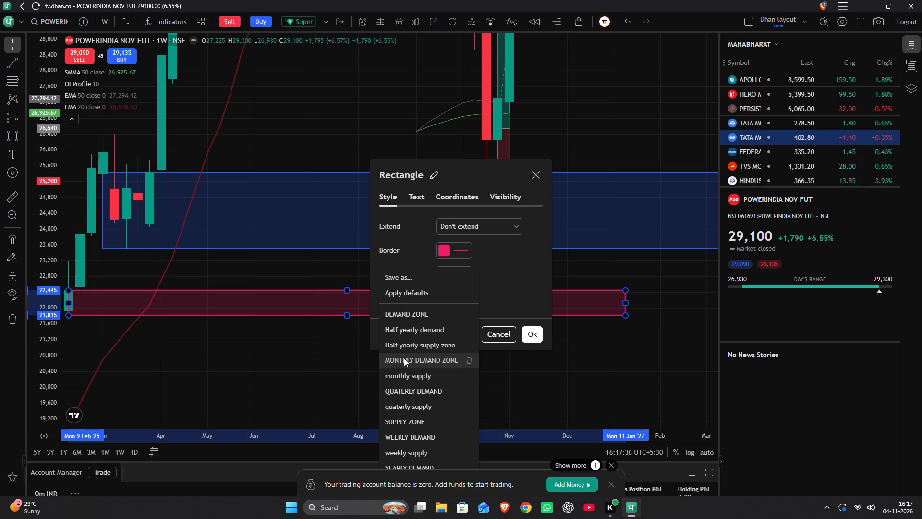
click(408, 449)
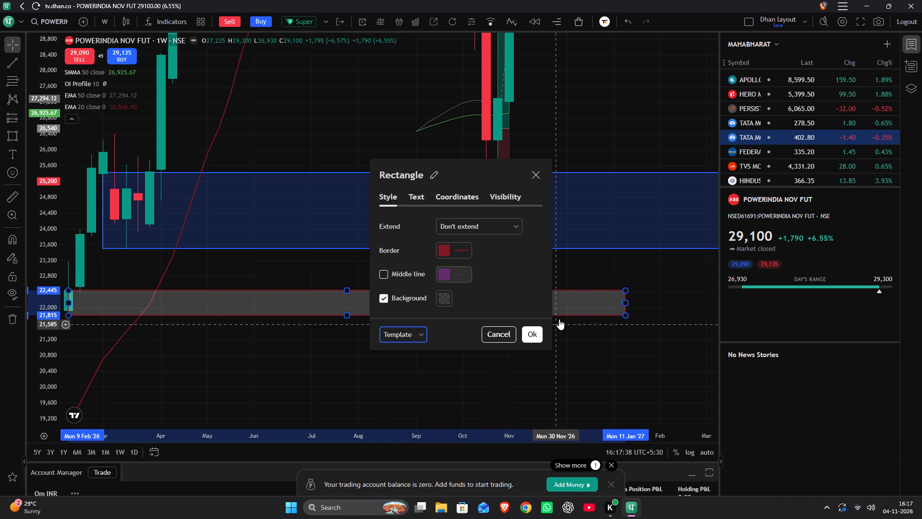
click(402, 328)
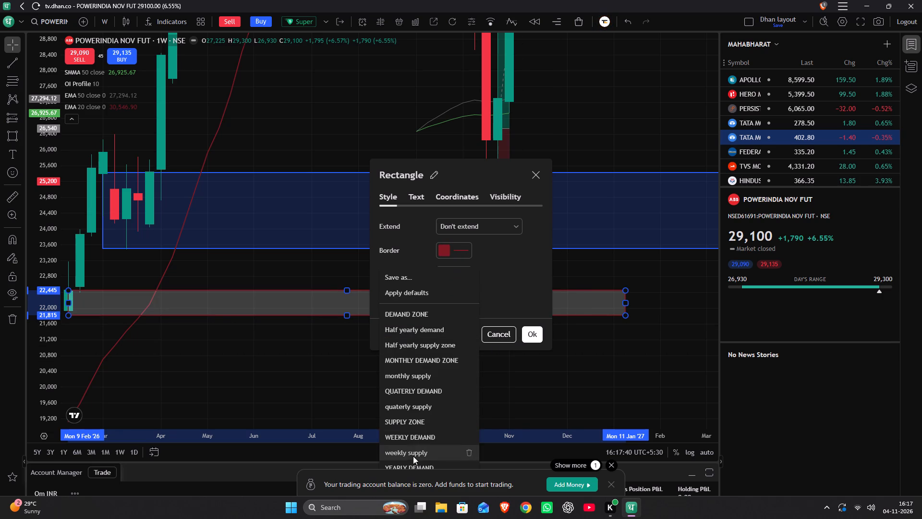
click(415, 439)
click(527, 332)
click(483, 389)
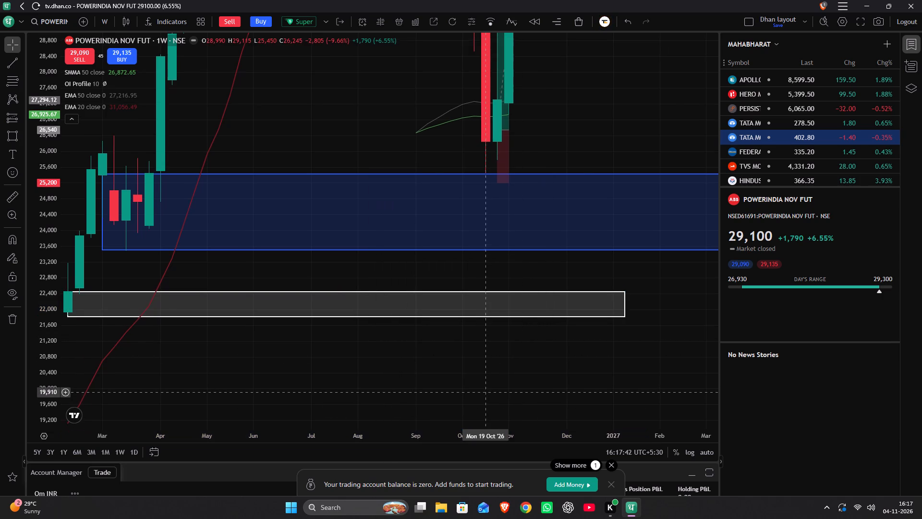
Draw a rectangle below the monthly supply zone from 5 October 2026 to 5 April 2027, between about 30,755 and 32,180.
scroll(480, 392, down, 6)
drag(467, 143, 432, 281)
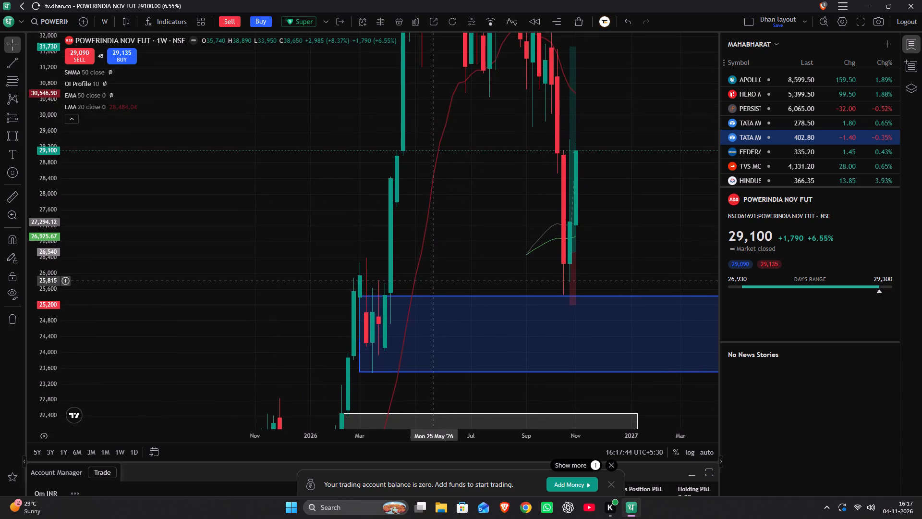
drag(432, 281, 346, 439)
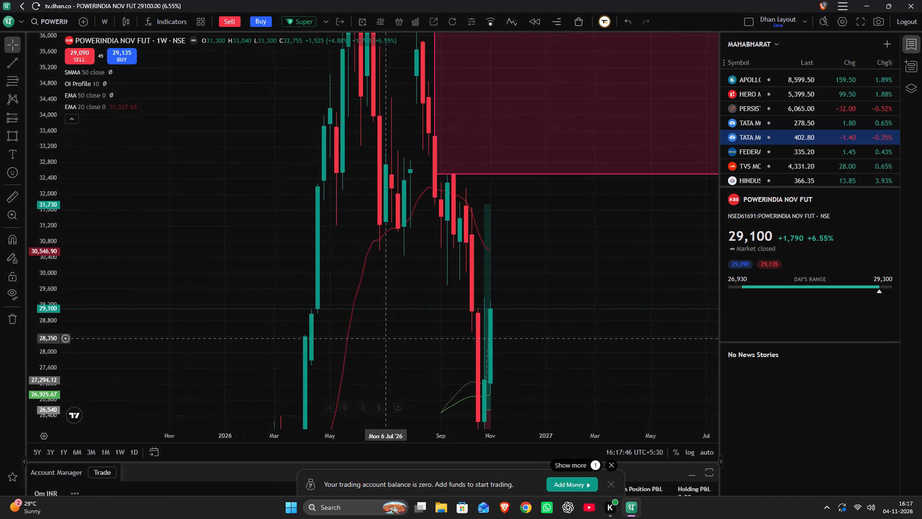
scroll(386, 338, up, 6)
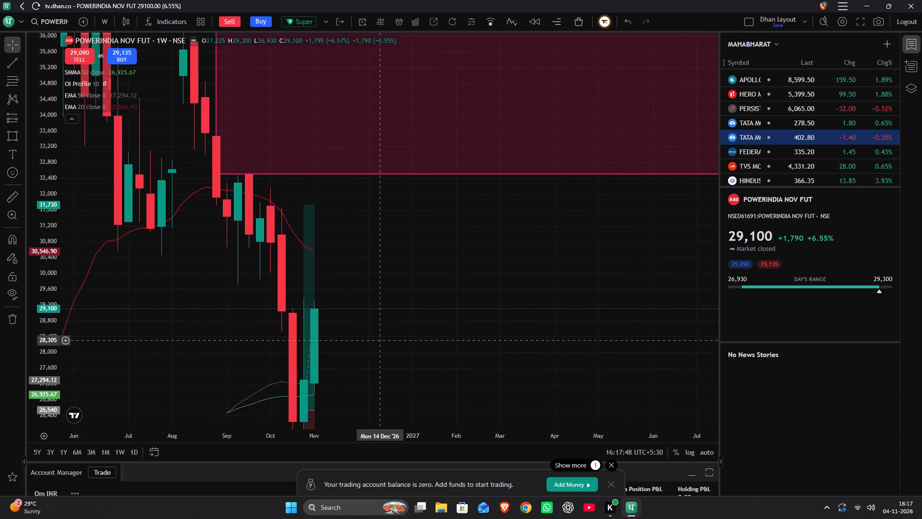
key(alt+shift+r)
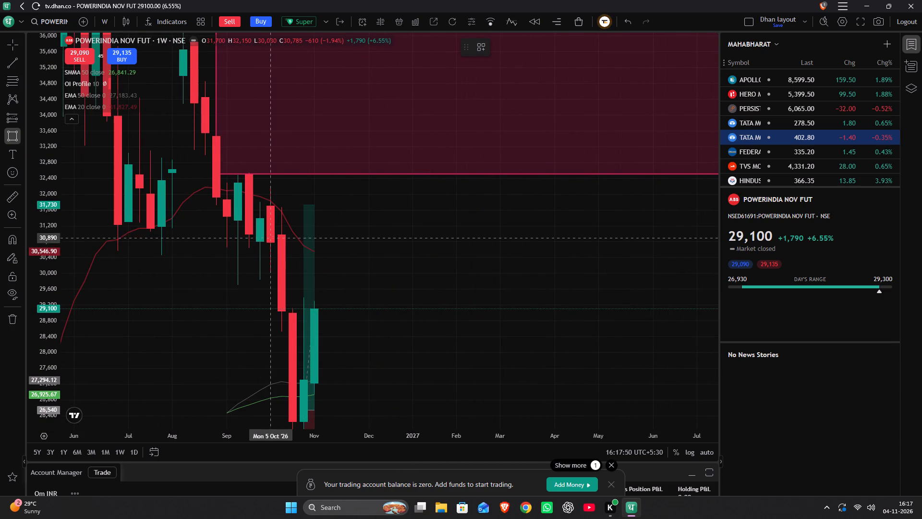
drag(269, 243, 477, 231)
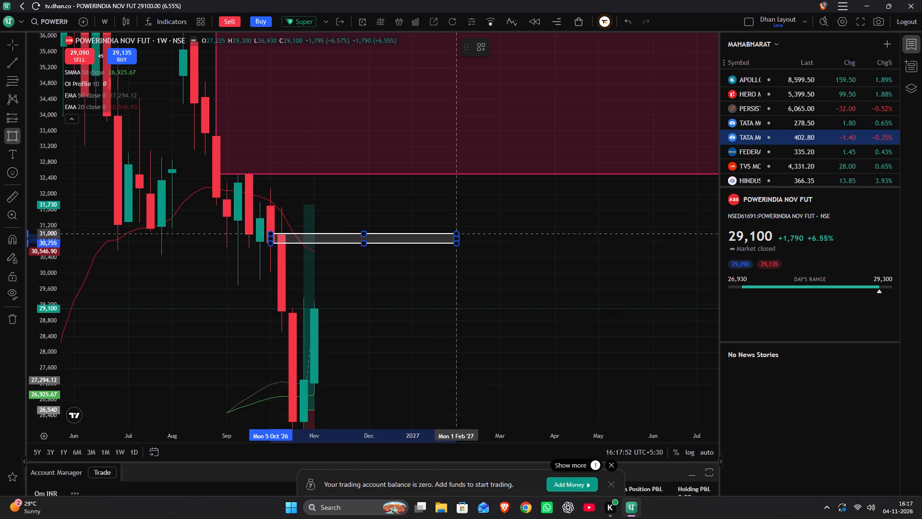
drag(477, 231, 554, 187)
click(554, 187)
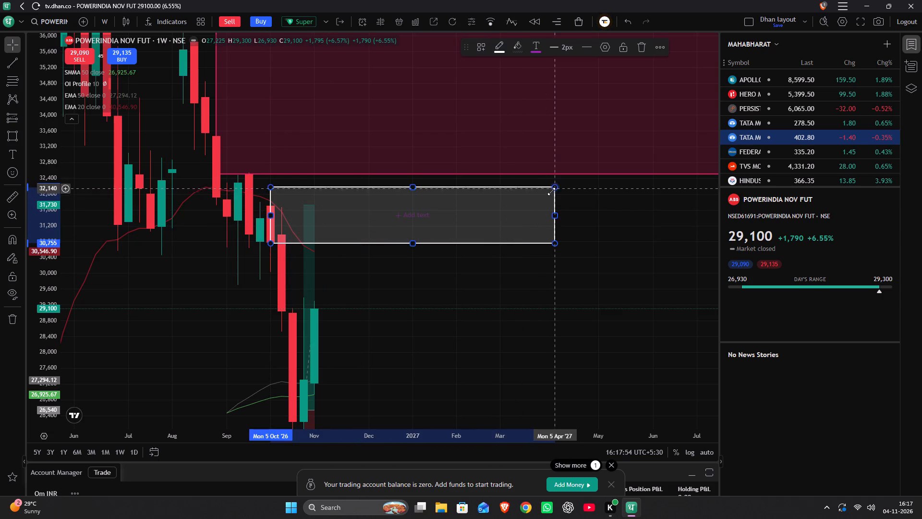
Apply the weekly supply template to the new rectangle below the monthly supply zone.
double_click(518, 212)
click(400, 327)
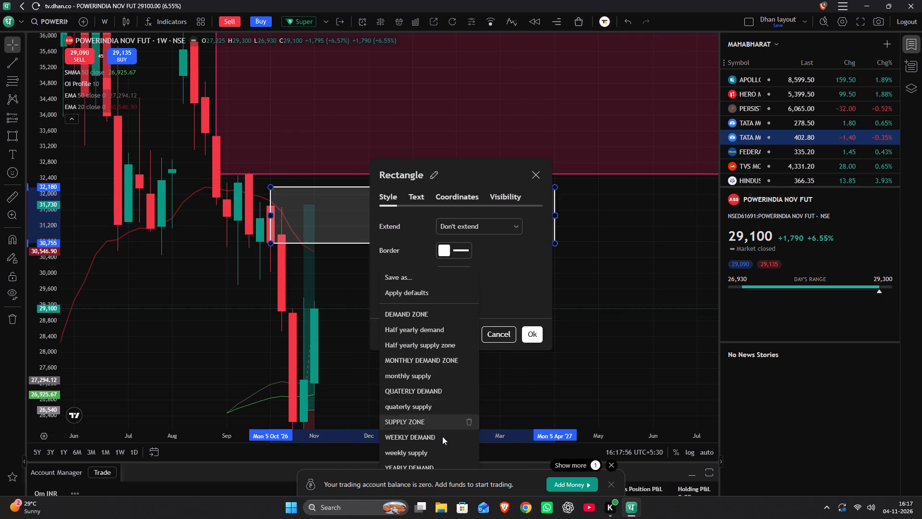
click(435, 455)
click(532, 331)
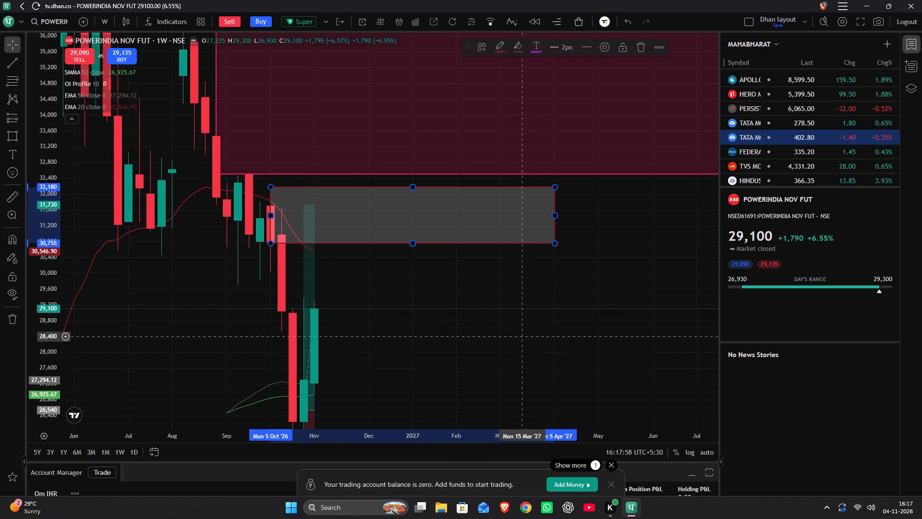
Switch the chart to the 1-day interval.
key(1)
key(d)
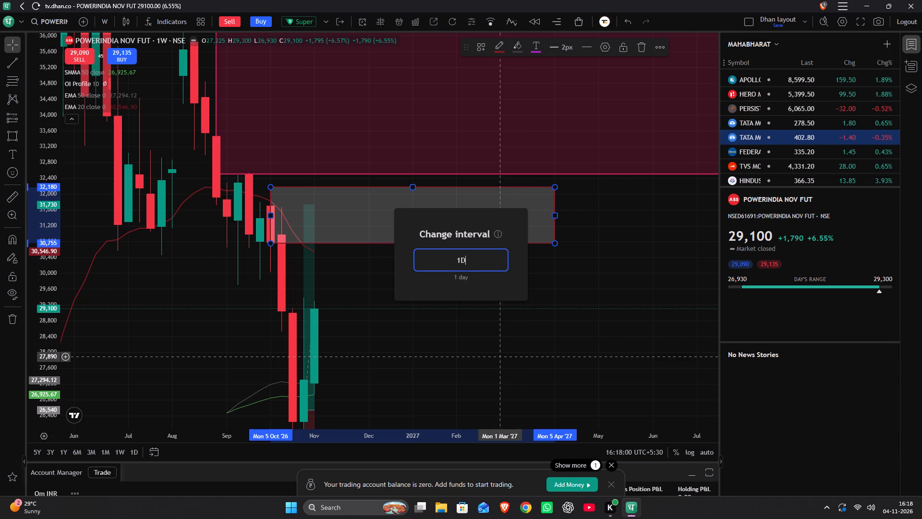
key(Return)
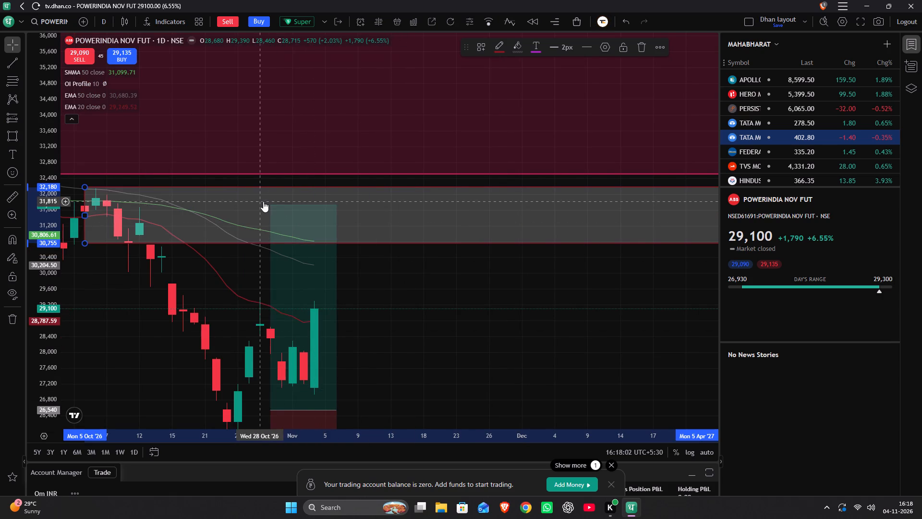
Lower the long position's target to about 30,695, just below the weekly supply zone.
drag(271, 205, 262, 246)
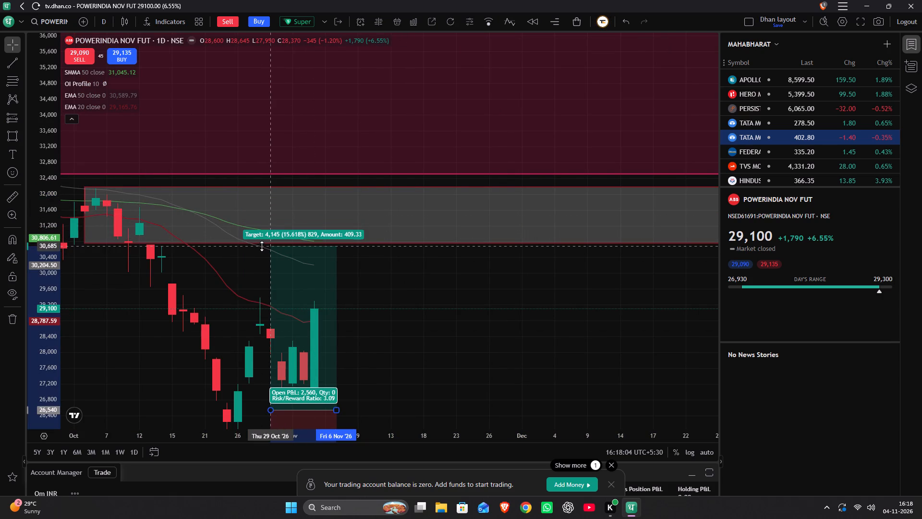
drag(262, 246, 262, 246)
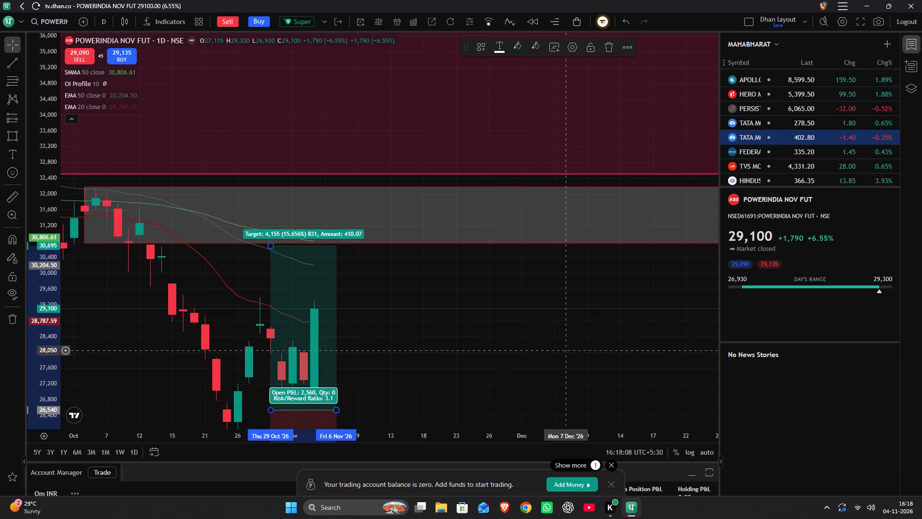
scroll(563, 350, down, 5)
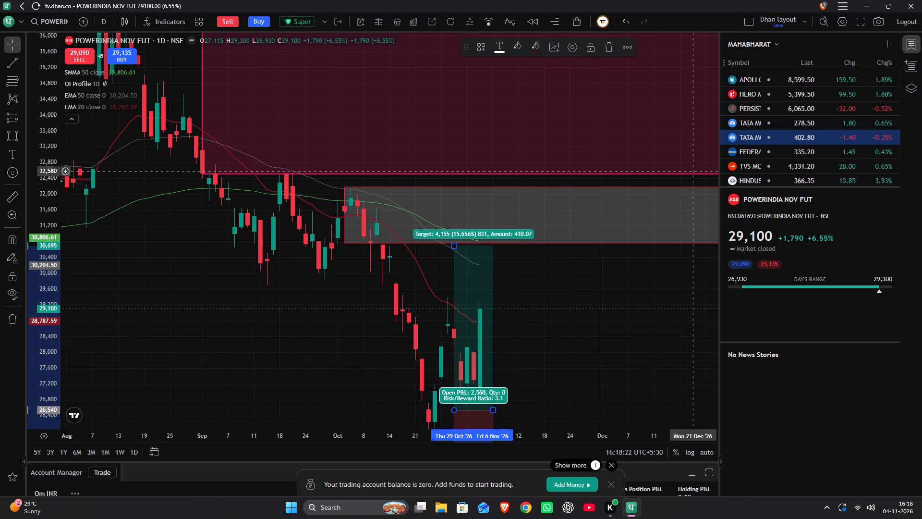
Draw a rectangle directly above the blue monthly demand zone from 23 October to 3 December 2026, between about 25,435 and 26,540.
scroll(563, 364, down, 6)
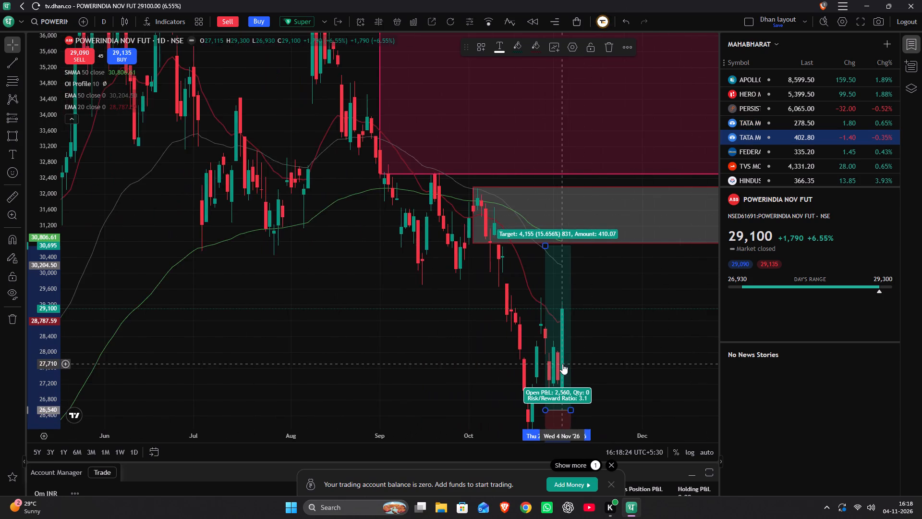
drag(367, 341, 486, 173)
drag(393, 240, 399, 241)
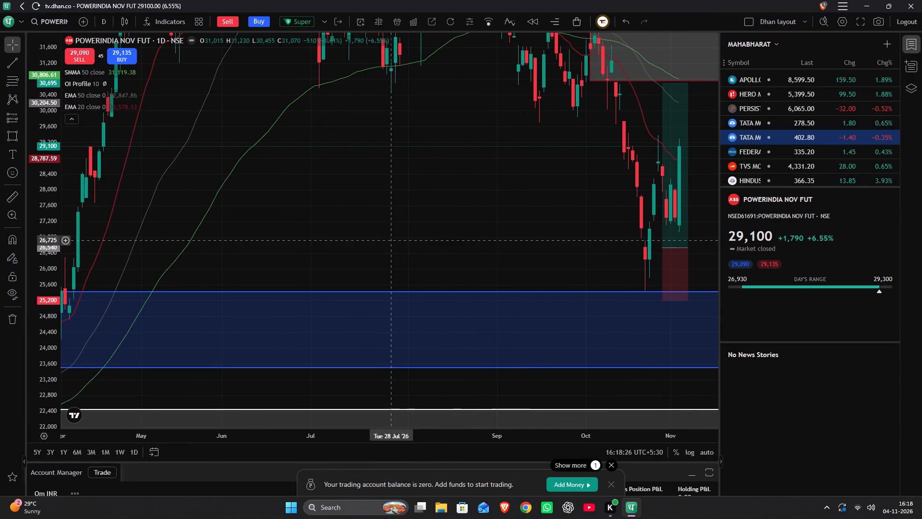
drag(399, 241, 552, 210)
drag(441, 257, 504, 251)
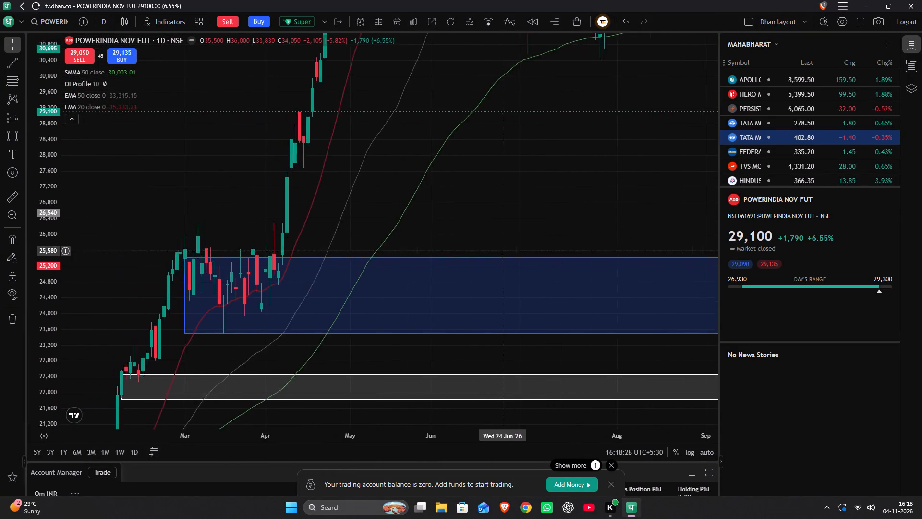
drag(504, 251, 198, 295)
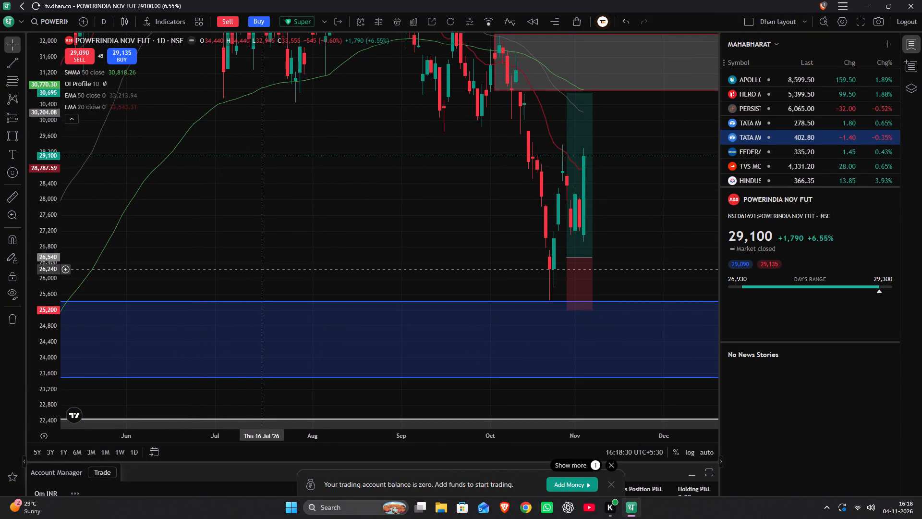
scroll(260, 259, up, 2)
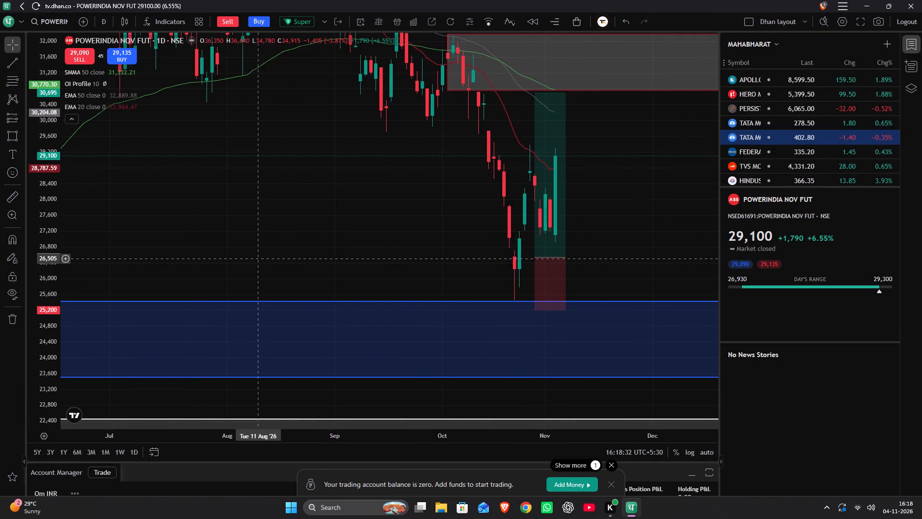
scroll(260, 259, up, 9)
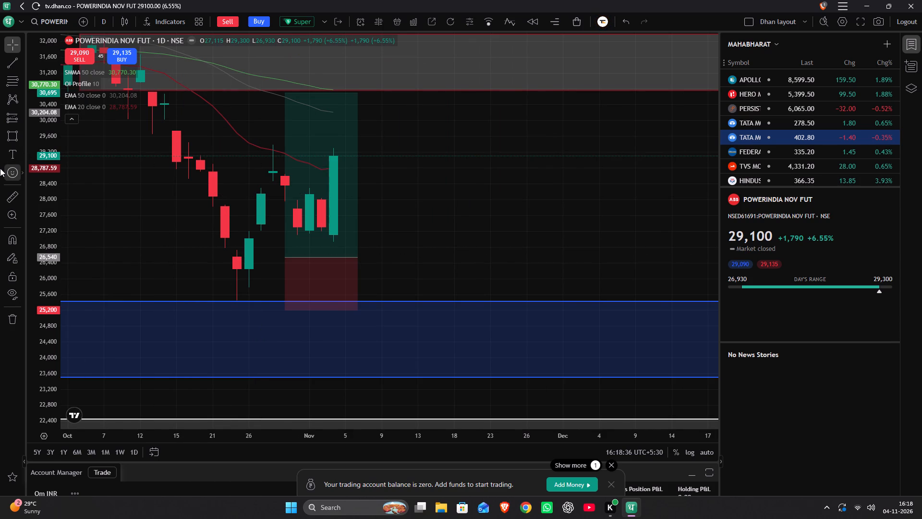
key(alt+shift+r)
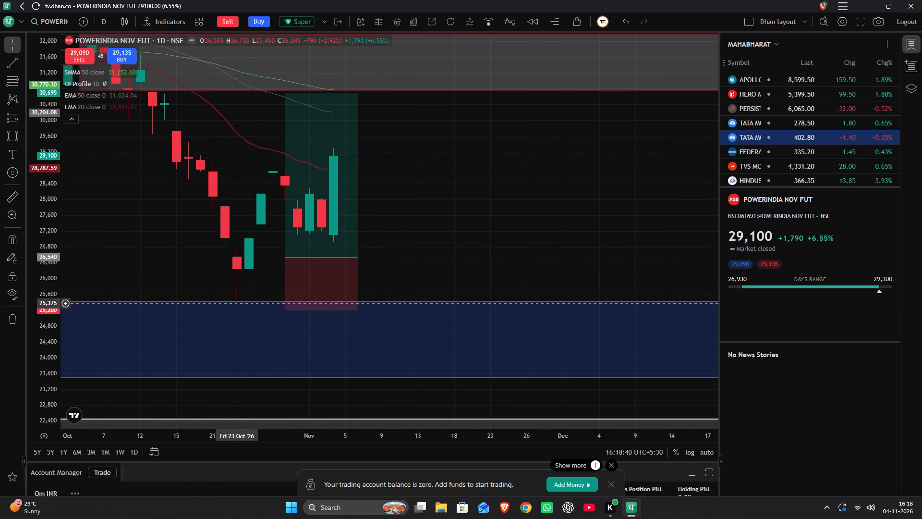
key(alt+shift+r)
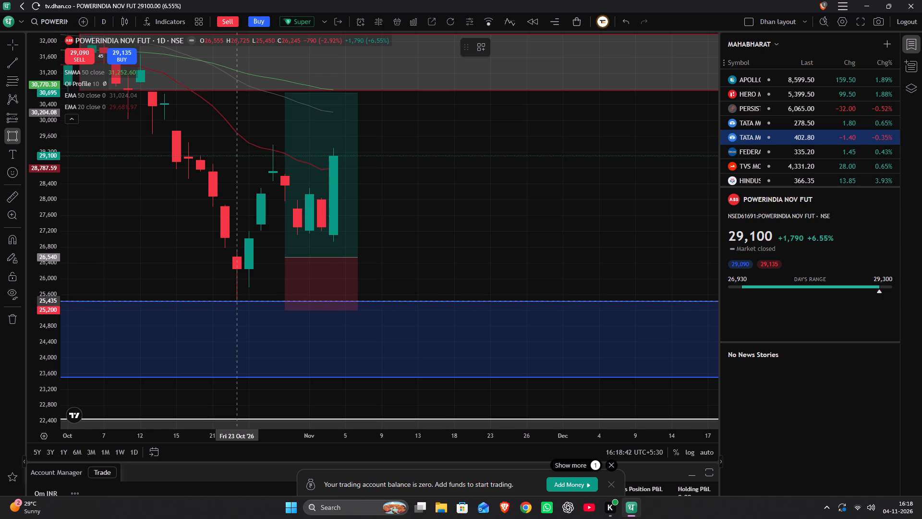
drag(237, 301, 591, 257)
click(591, 257)
Apply the DEMAND ZONE template to the new rectangle above the monthly demand zone.
double_click(562, 269)
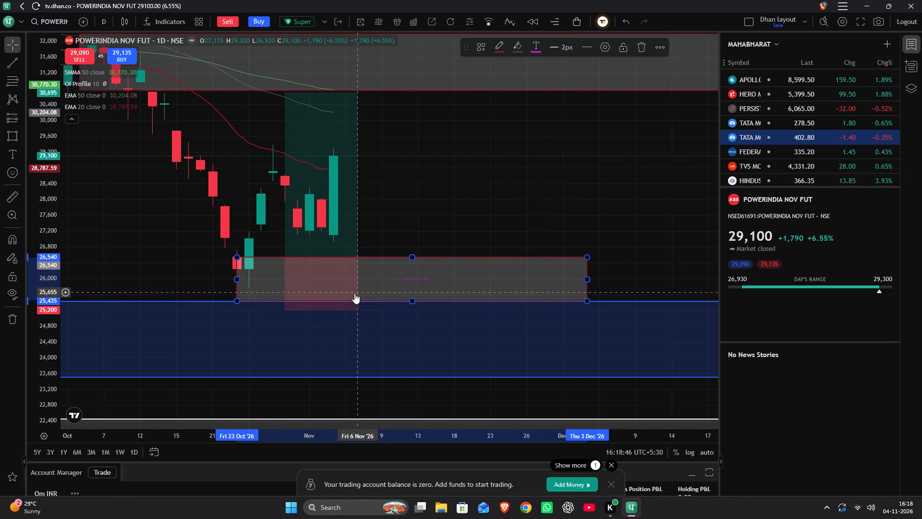
double_click(468, 285)
click(393, 334)
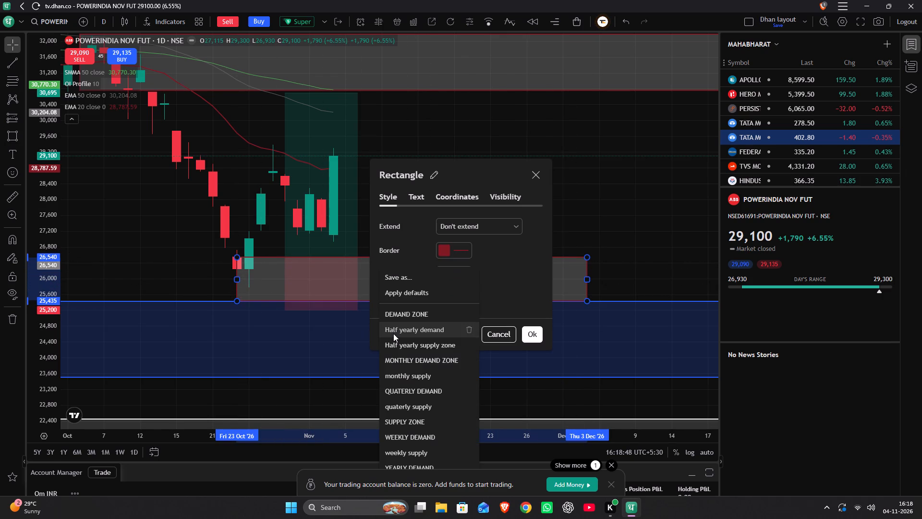
click(404, 315)
click(534, 331)
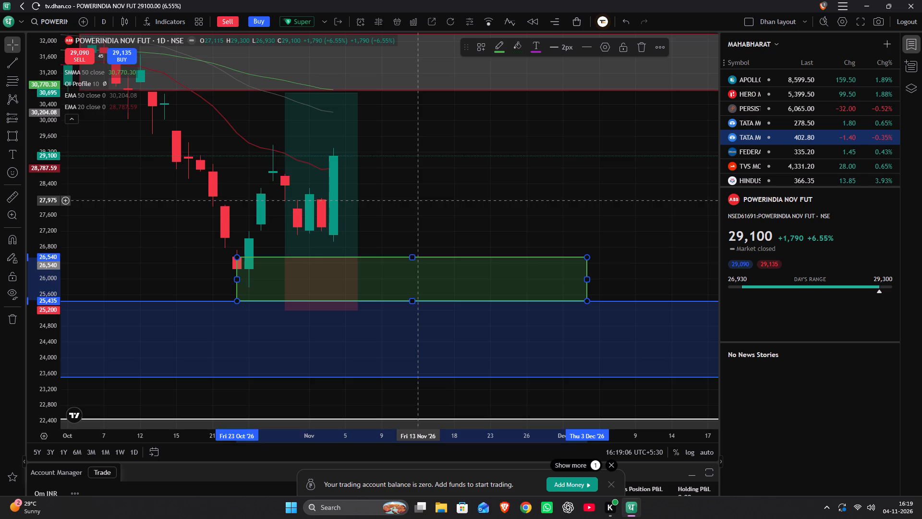
Examine the POWERINDIA daily chart around the planned long position, the new demand zone and the supply zones above.
drag(417, 183, 524, 291)
scroll(523, 289, down, 5)
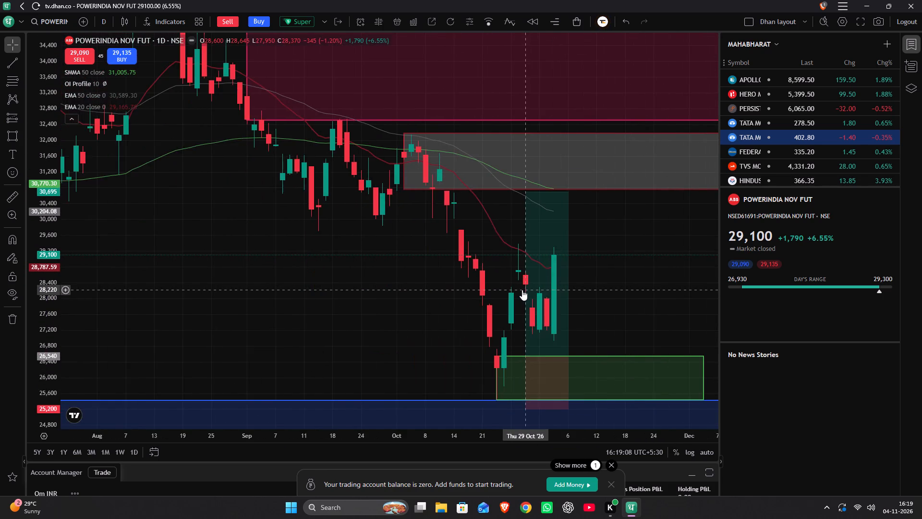
scroll(522, 290, down, 4)
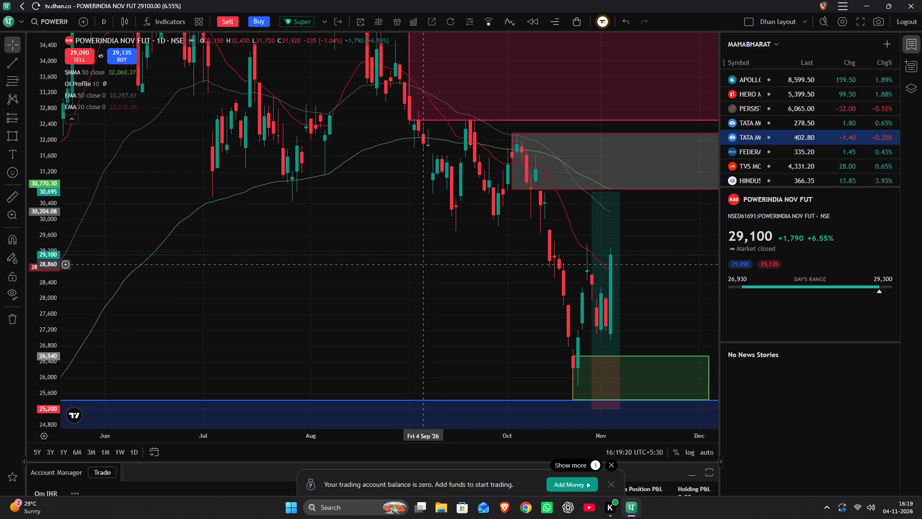
scroll(422, 264, up, 9)
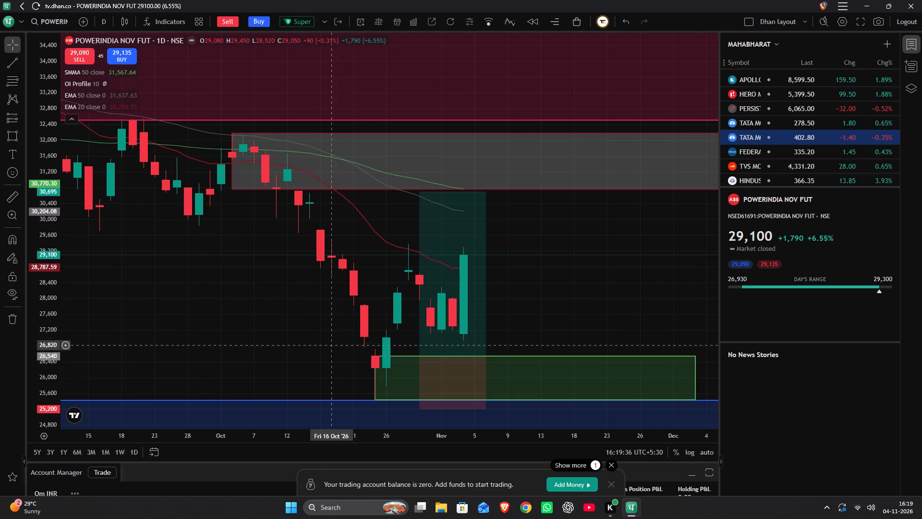
drag(253, 321, 344, 300)
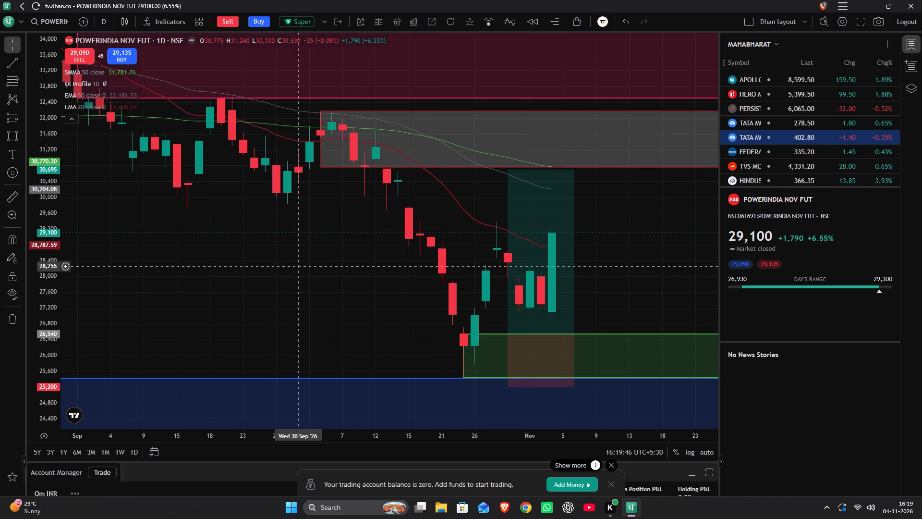
Search the symbols for PPLPHAR and open the NSE chart of Piramal Pharma.
click(49, 25)
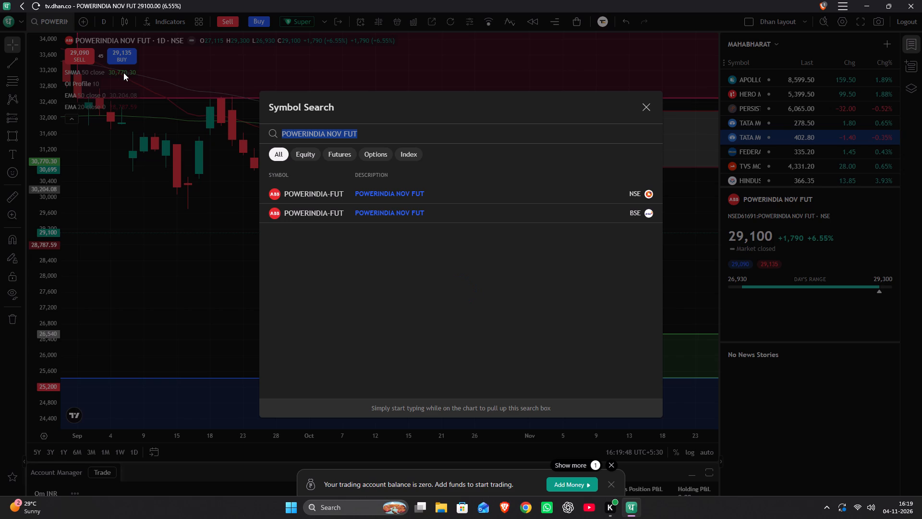
key(BackSpace)
text(ppl)
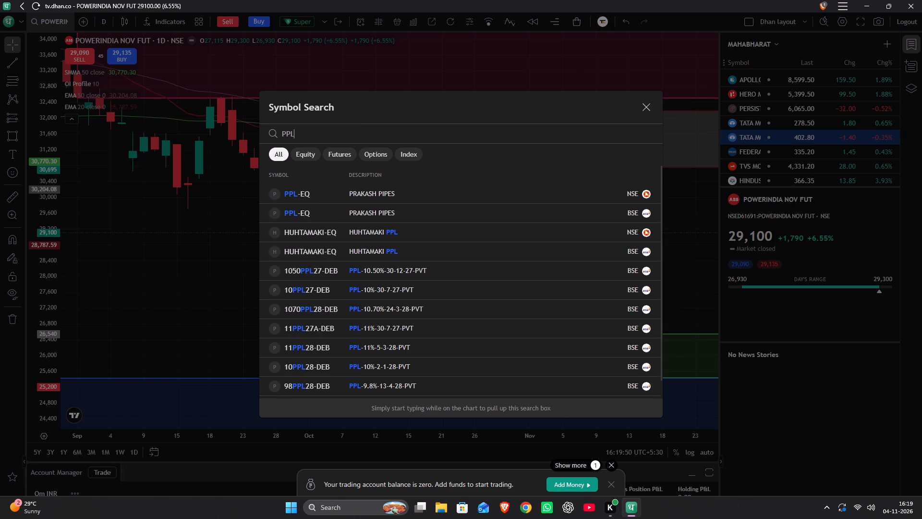
text(phar)
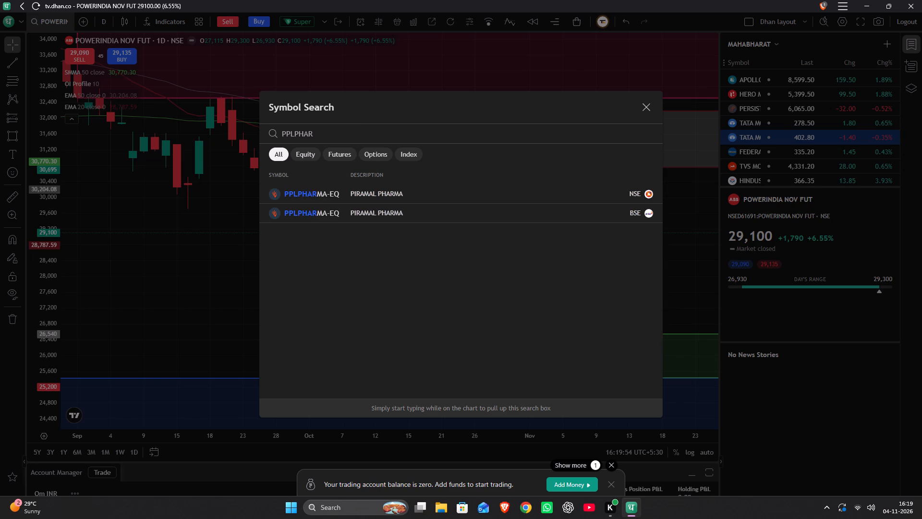
double_click(318, 194)
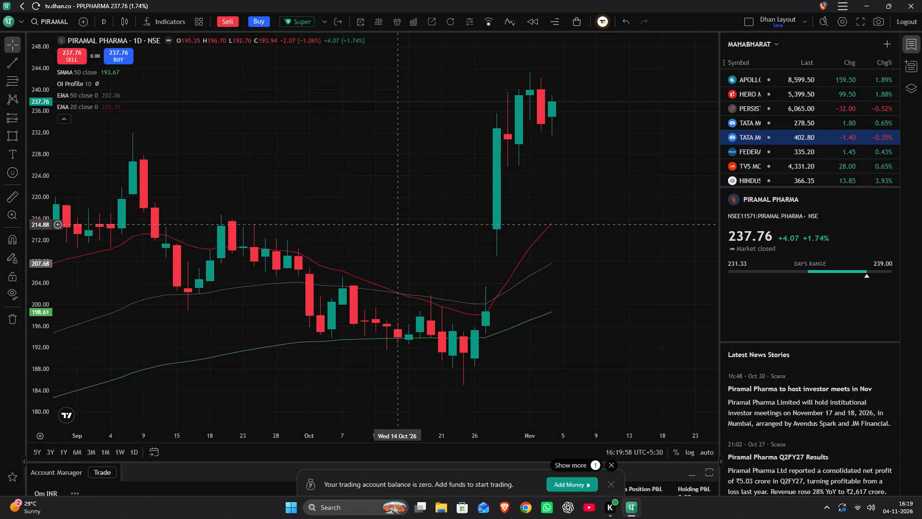
Switch the Piramal Pharma chart to the 1-month interval.
key(1)
key(m)
key(Return)
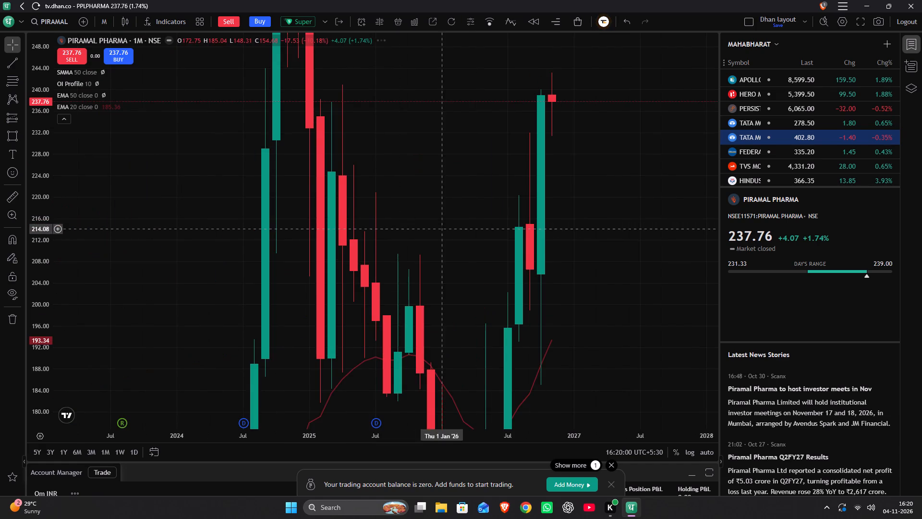
Draw a rectangle from the June 2026 candle to December 2027, between about 157.76 and 173.10.
drag(503, 311, 343, 252)
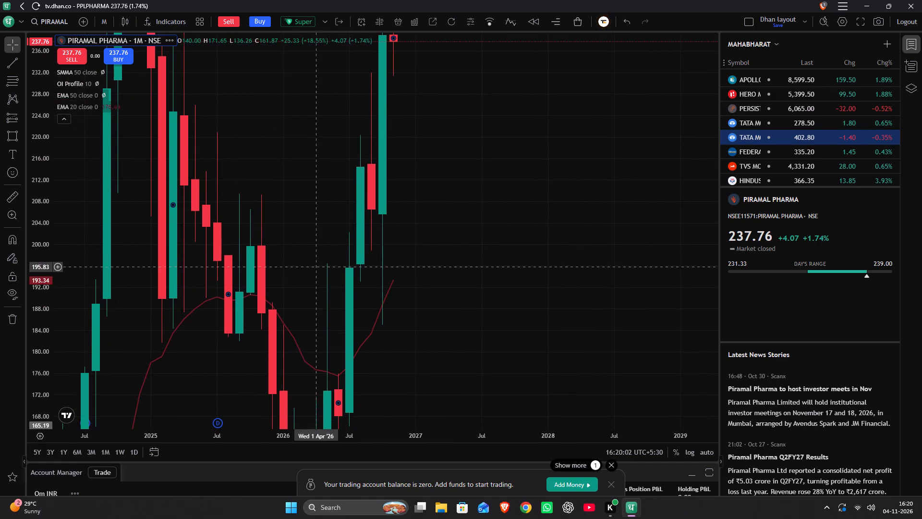
scroll(39, 223, down, 12)
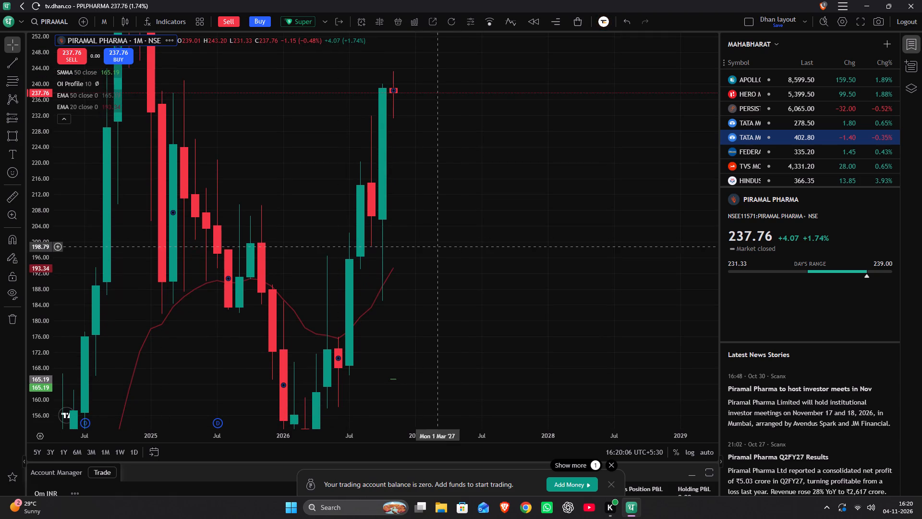
drag(421, 340, 432, 241)
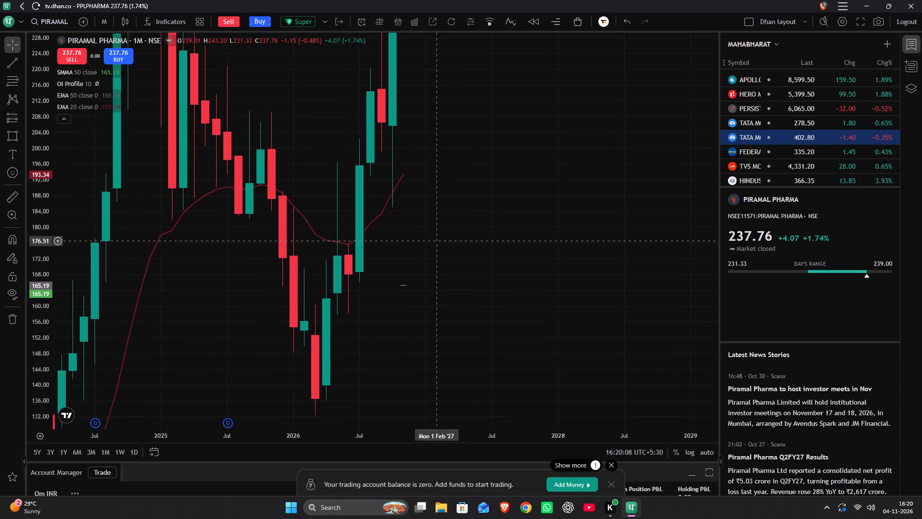
key(alt+shift+r)
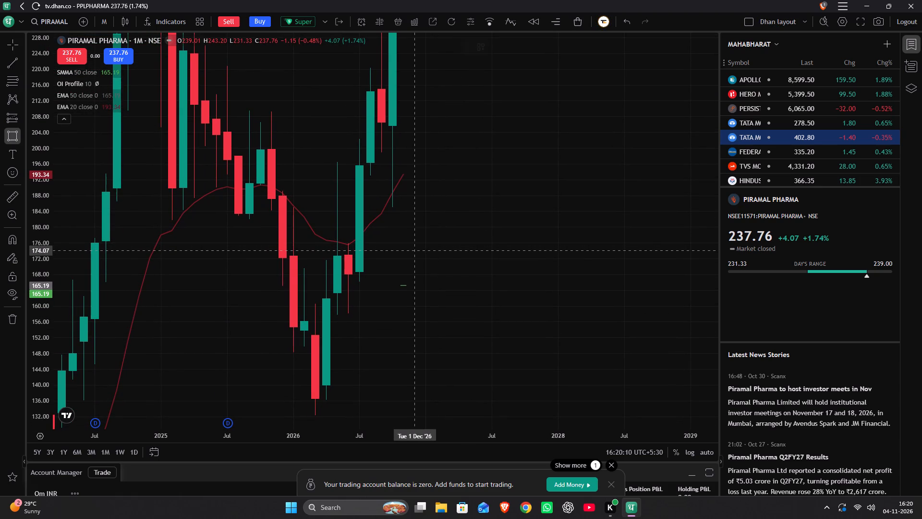
drag(348, 315, 546, 254)
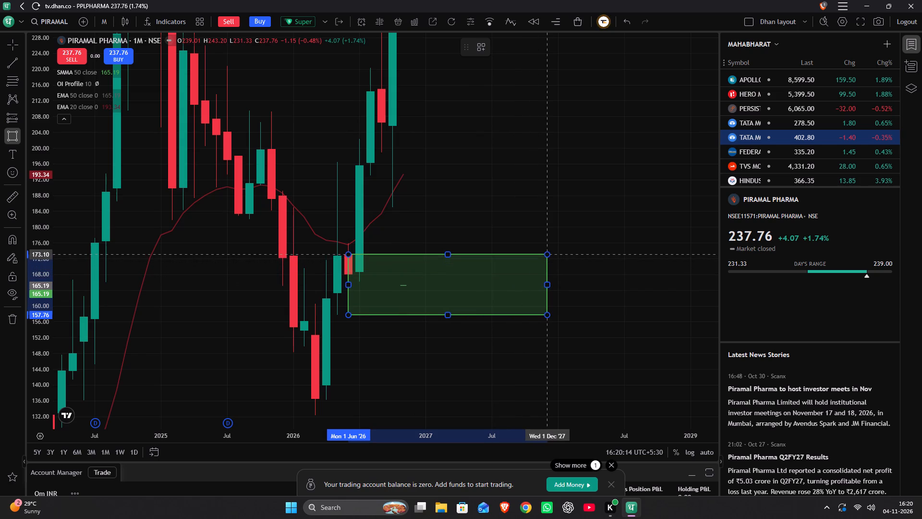
click(546, 254)
Apply the MONTHLY DEMAND ZONE template to the new Piramal Pharma rectangle.
double_click(508, 275)
double_click(400, 289)
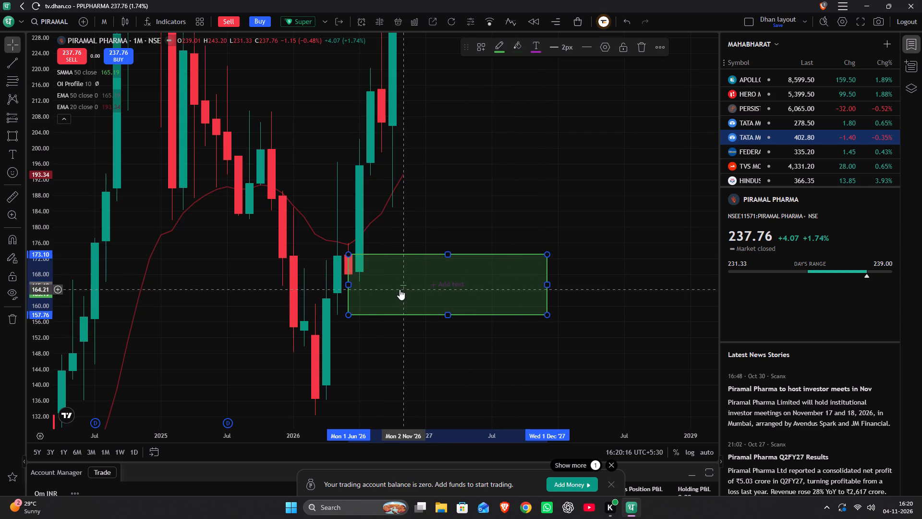
click(400, 335)
click(399, 357)
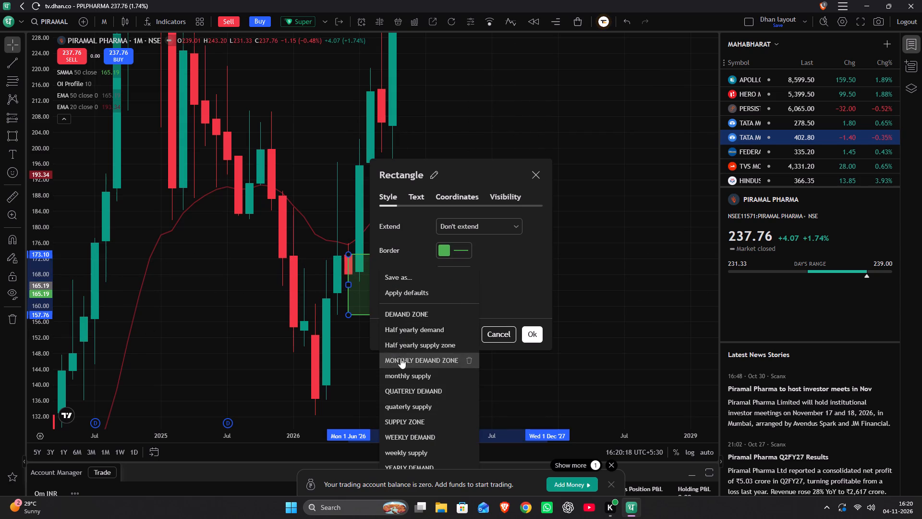
click(534, 338)
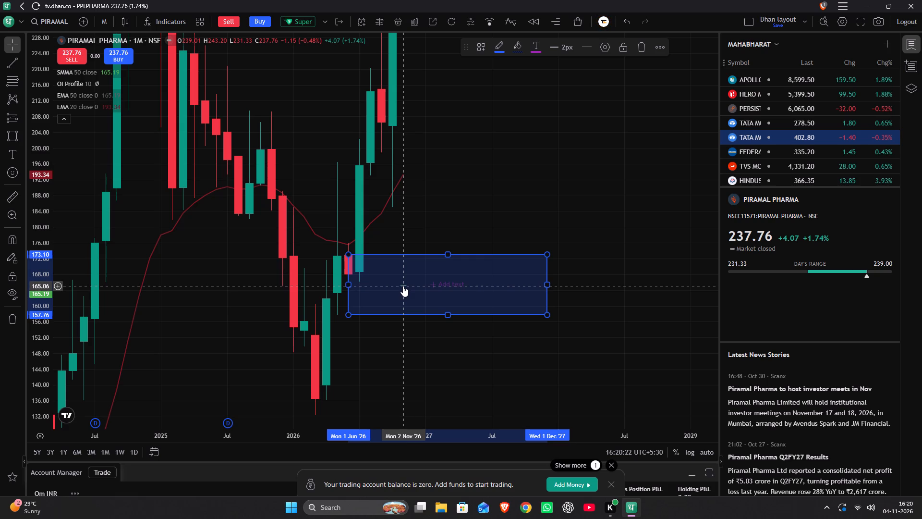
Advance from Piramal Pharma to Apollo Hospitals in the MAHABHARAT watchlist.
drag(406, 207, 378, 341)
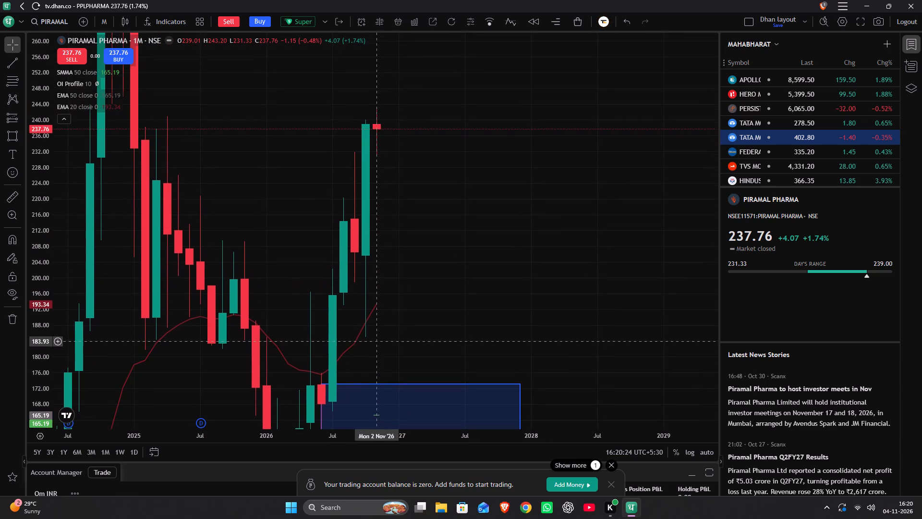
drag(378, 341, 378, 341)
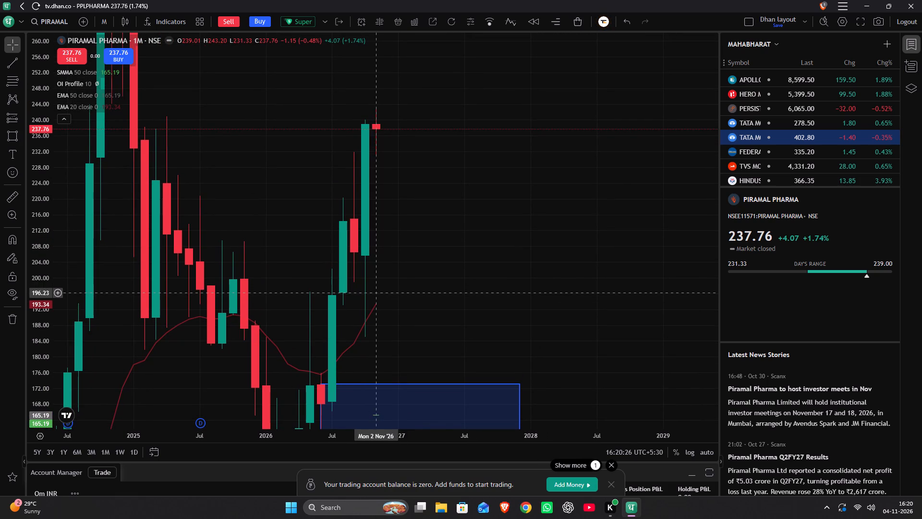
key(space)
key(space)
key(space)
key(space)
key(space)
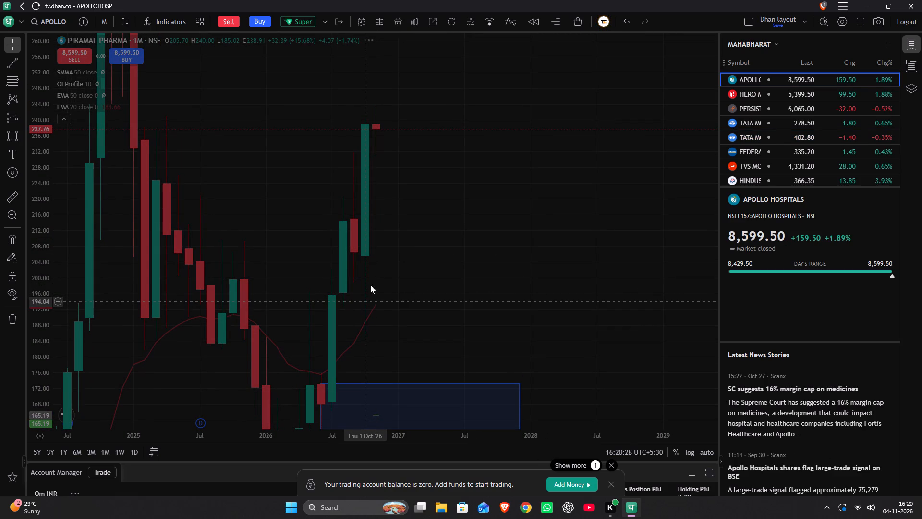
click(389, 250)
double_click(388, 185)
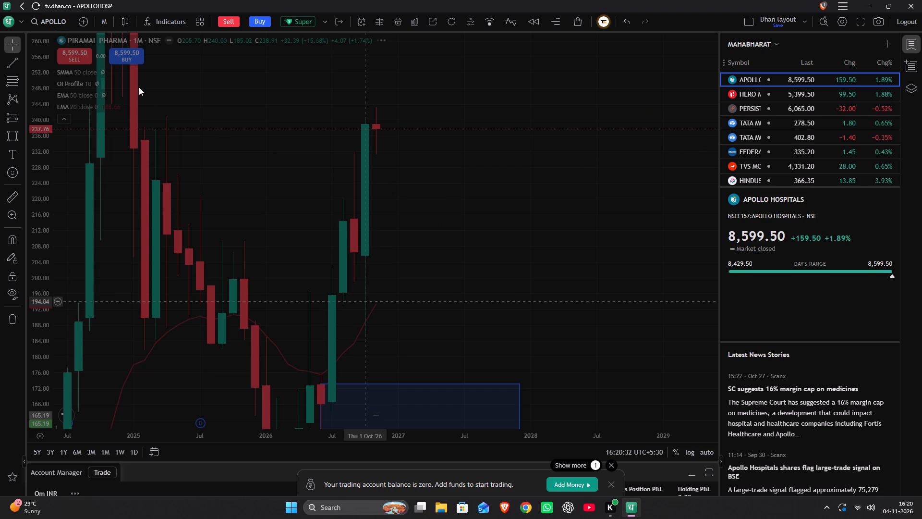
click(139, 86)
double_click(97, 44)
Search the symbols for PPLPHAR and load the NSE chart of Piramal Pharma.
click(42, 23)
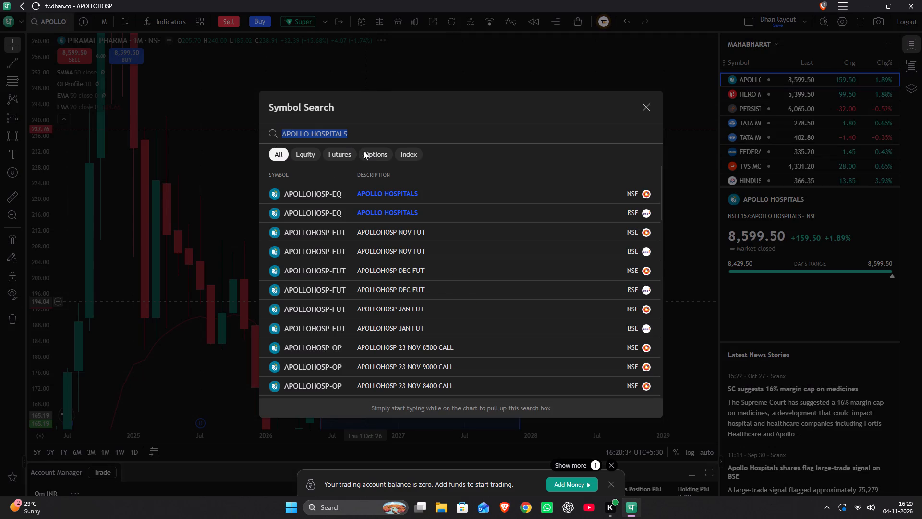
key(BackSpace)
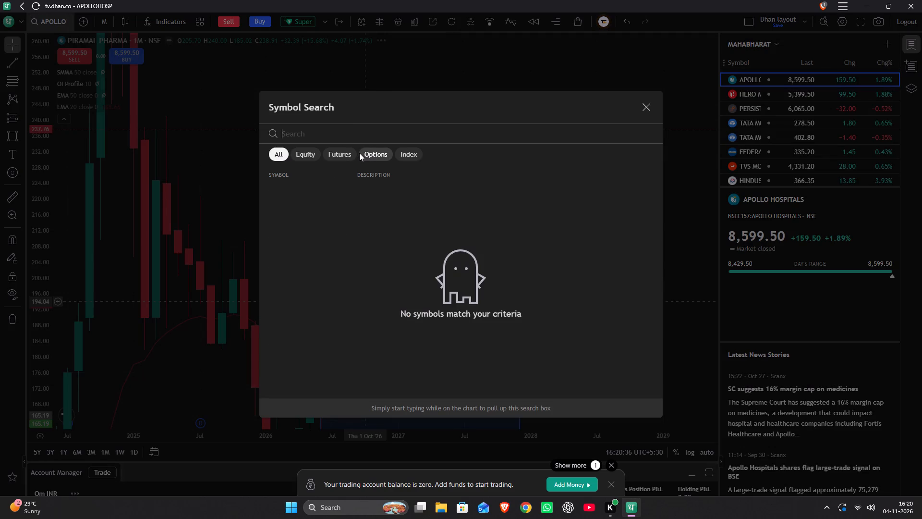
text(pp)
key(l)
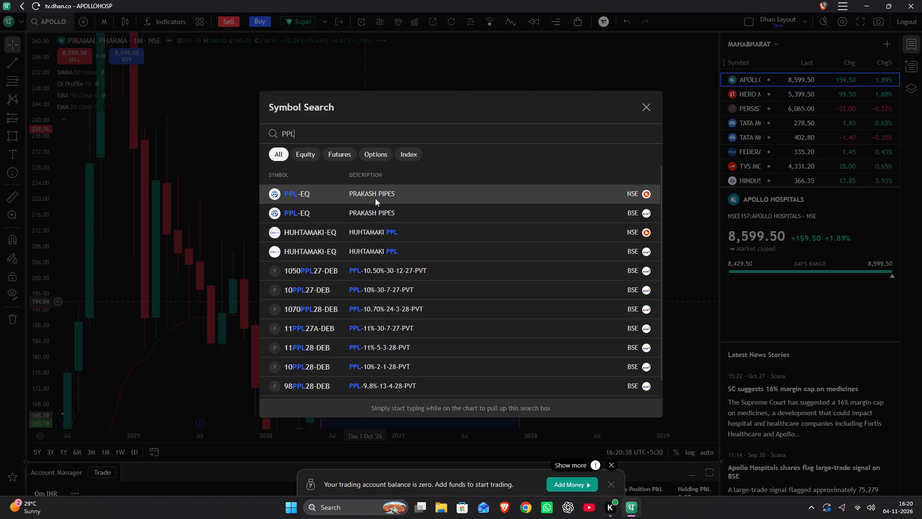
key(p)
text(har)
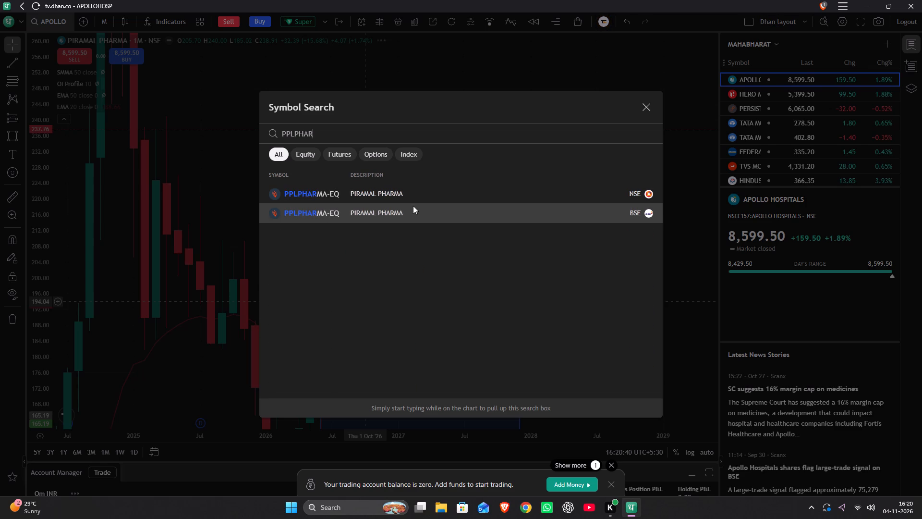
double_click(401, 193)
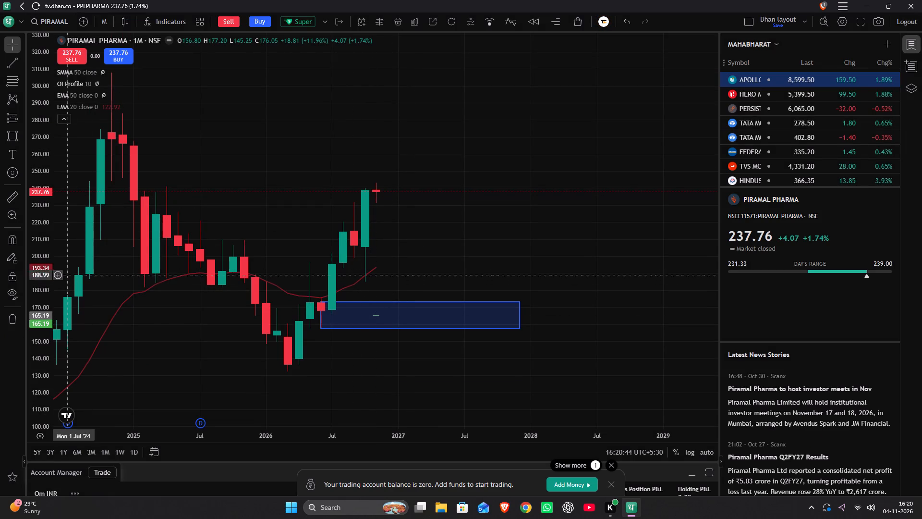
Draw a rectangle from the September 2026 candle to March 2029, between about 198.33 and 214.82.
scroll(36, 271, up, 12)
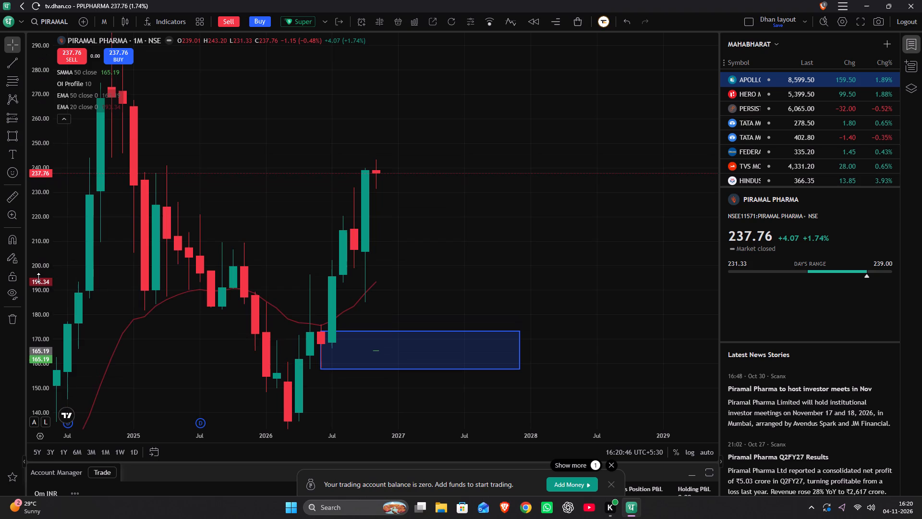
key(alt+shift+r)
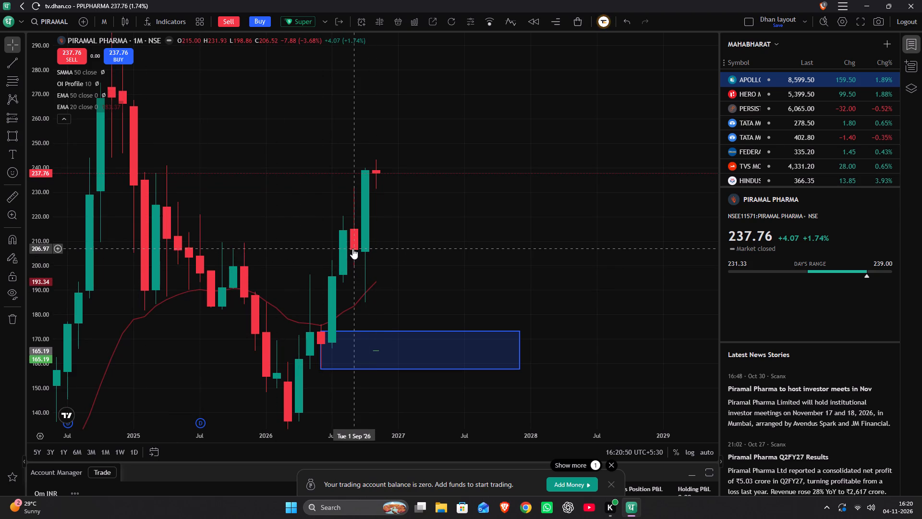
drag(353, 268, 356, 268)
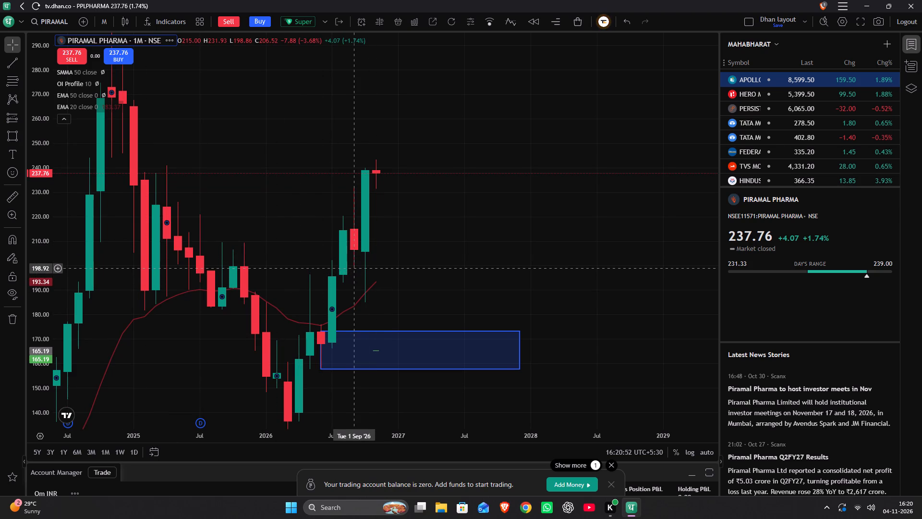
drag(356, 268, 361, 267)
key(alt+shift+r)
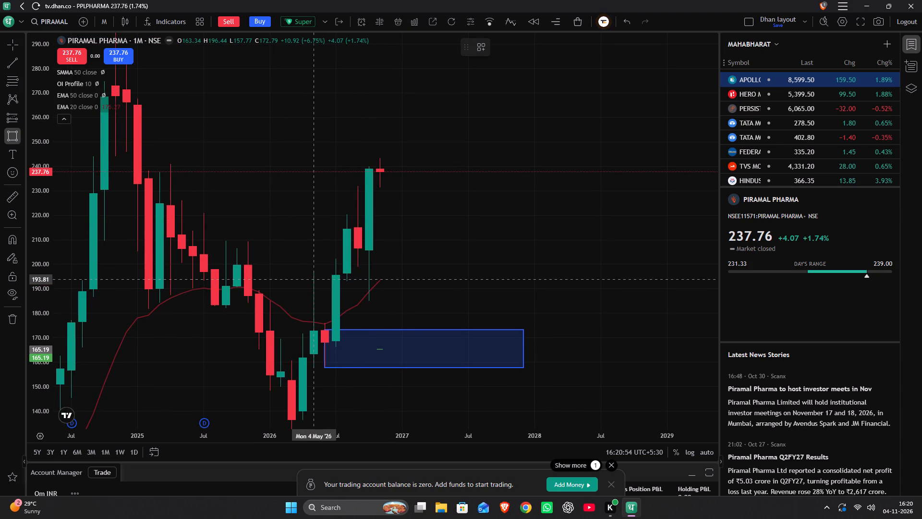
drag(358, 268, 535, 232)
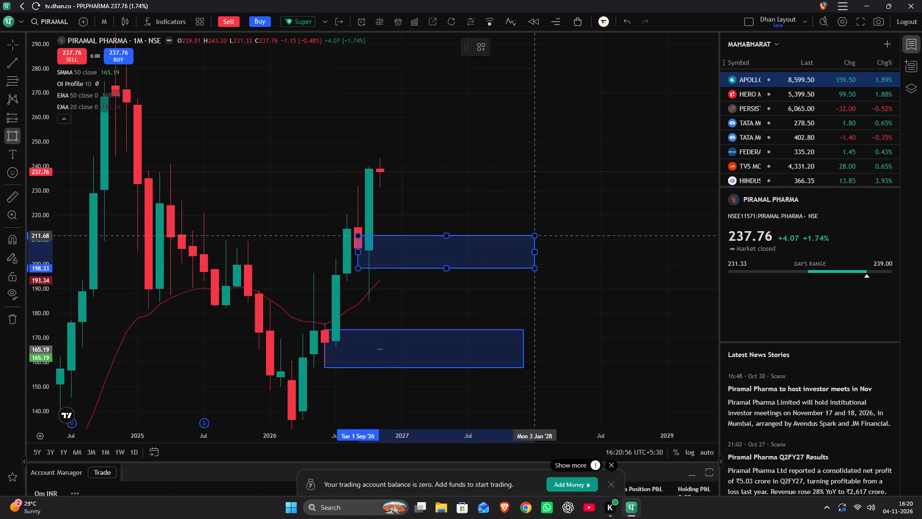
drag(535, 232, 691, 229)
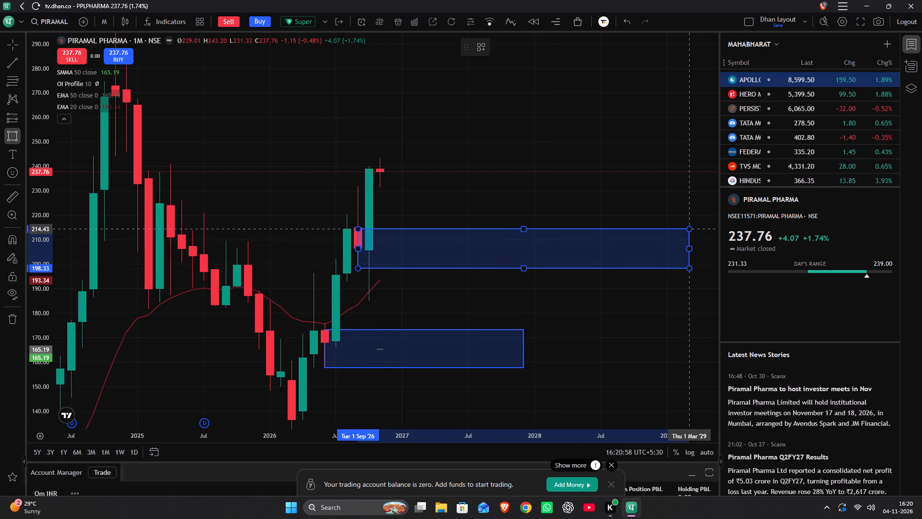
drag(691, 229, 690, 228)
click(690, 228)
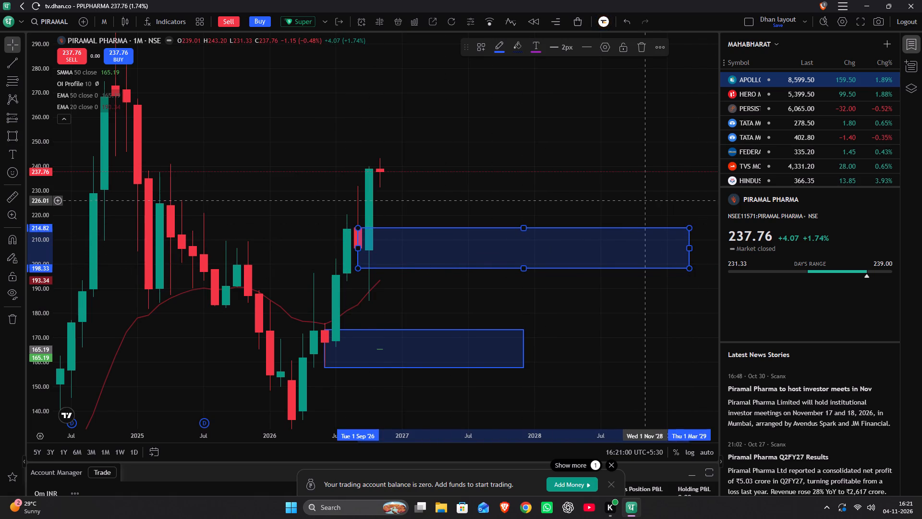
click(647, 198)
Draw a rectangle over the peak from December 2024 to August 2028, between about 266.07 and 292.77.
scroll(639, 204, down, 4)
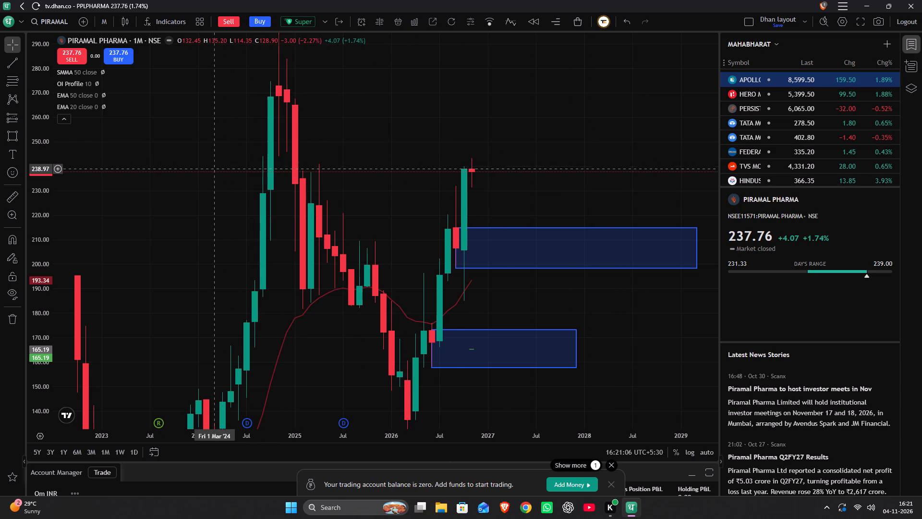
key(alt+shift+r)
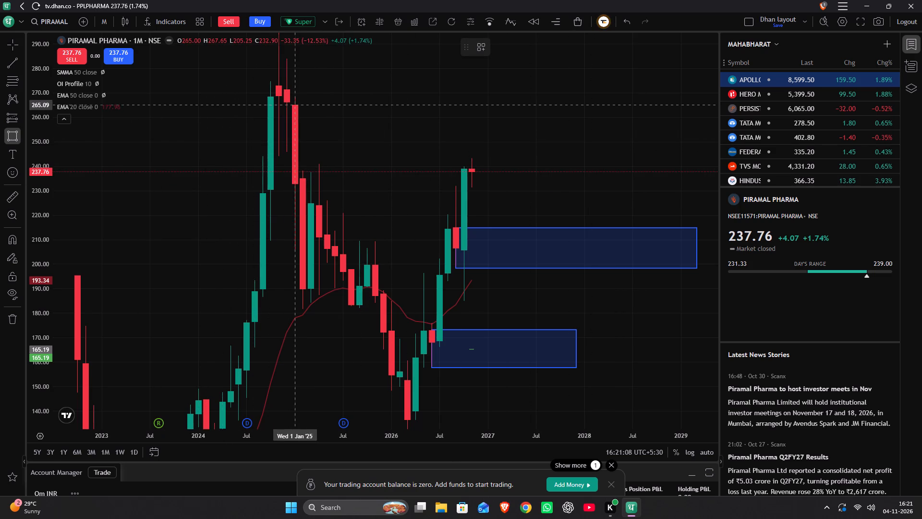
drag(288, 102, 547, 50)
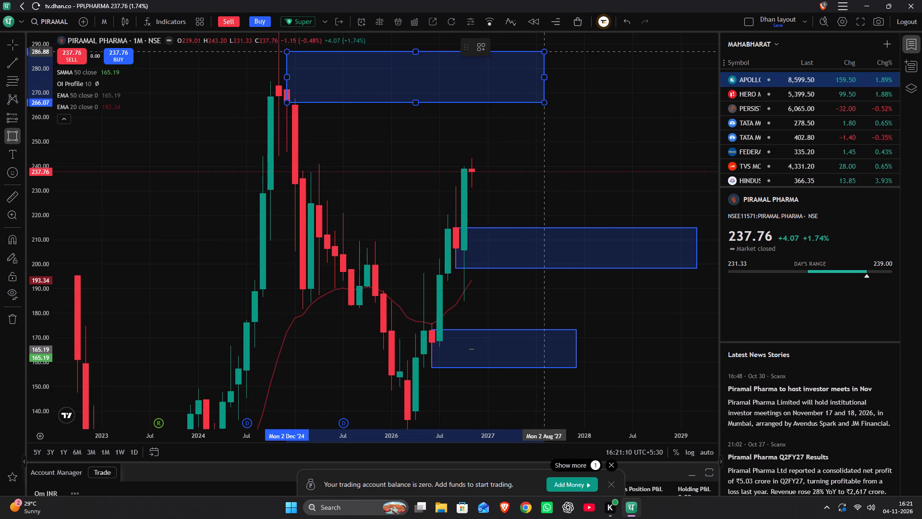
drag(547, 50, 621, 41)
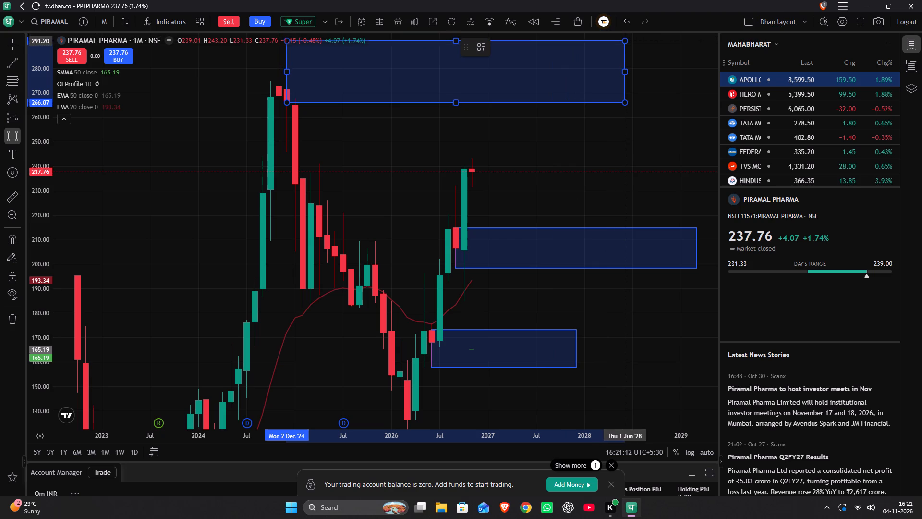
drag(621, 41, 622, 42)
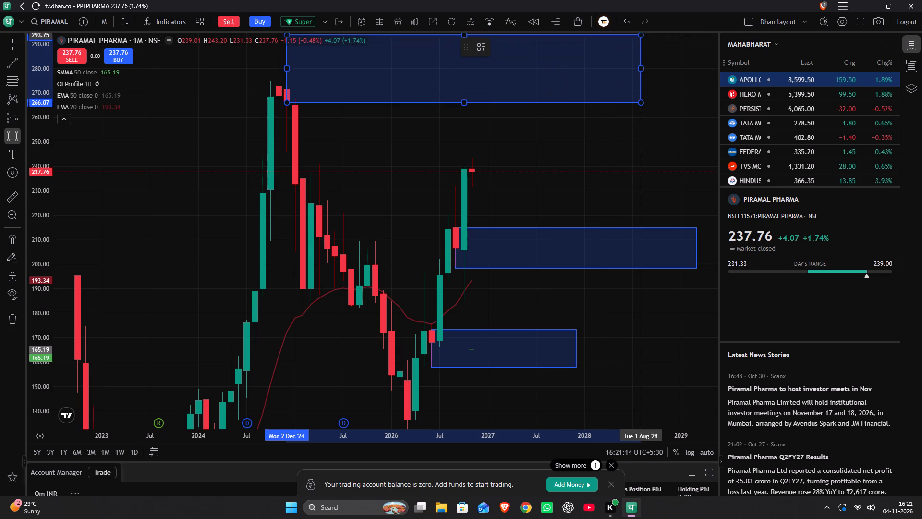
click(642, 37)
Apply the monthly supply template to the new rectangle at the December 2024 peak.
double_click(589, 57)
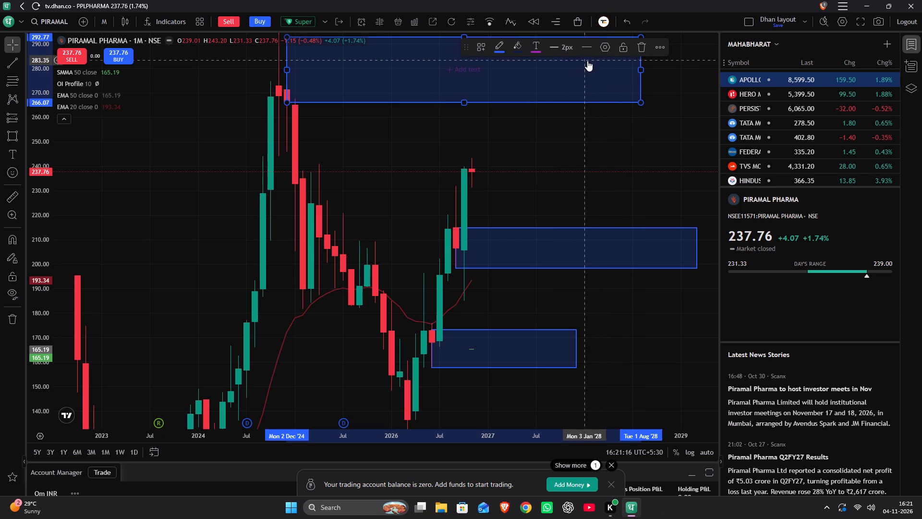
double_click(572, 71)
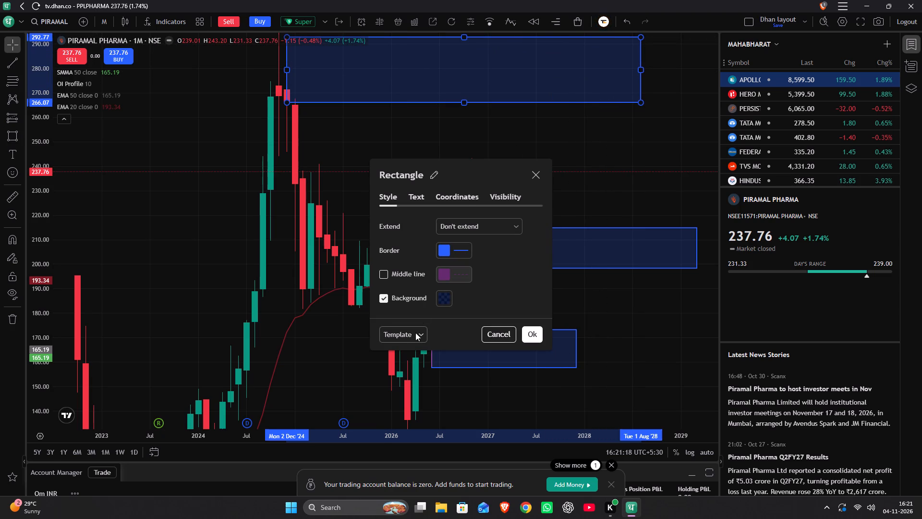
click(415, 333)
click(422, 379)
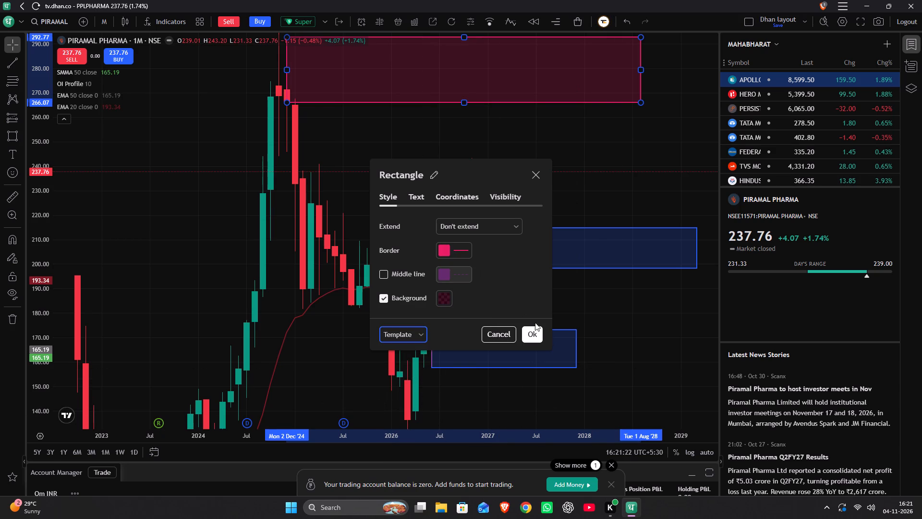
click(535, 335)
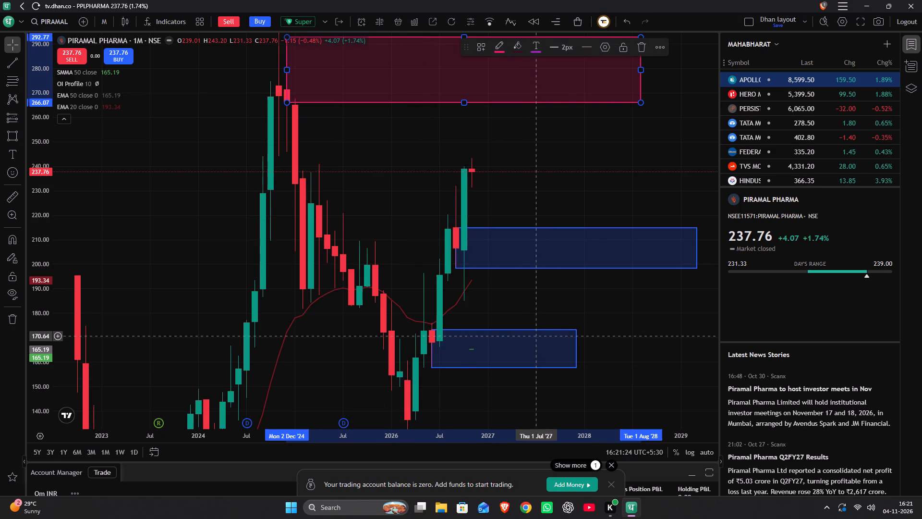
Switch the Piramal Pharma chart to the 1-day interval.
key(1)
key(d)
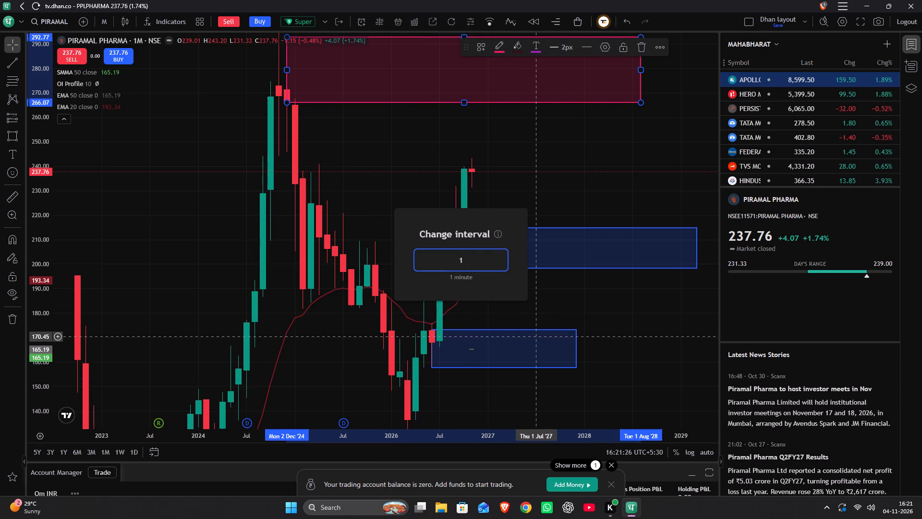
key(Return)
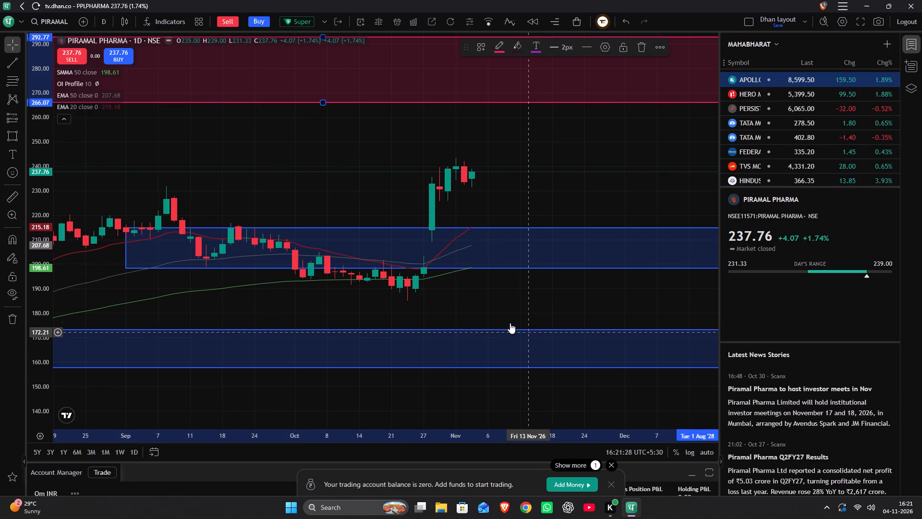
Draw a rectangle from the 27 October 2026 candle to 10 December 2026, between about 193.80 and 198.60.
scroll(45, 312, up, 5)
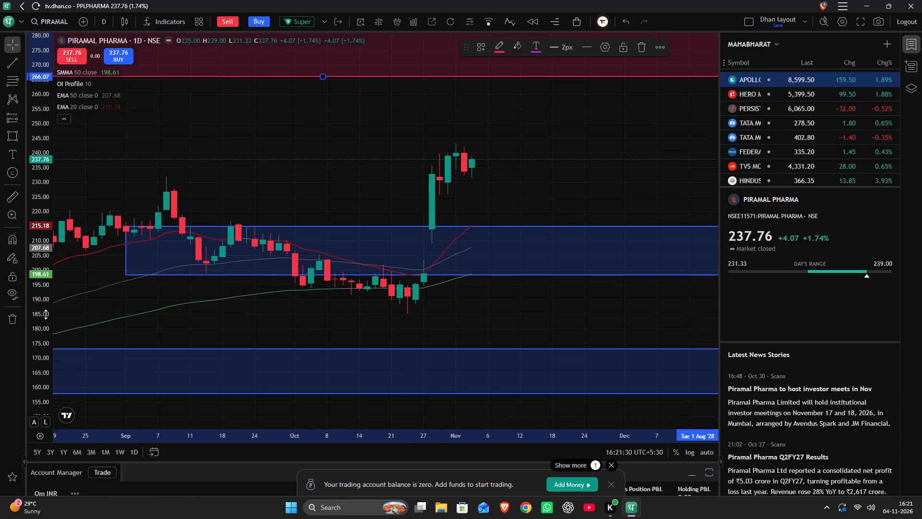
scroll(46, 314, up, 14)
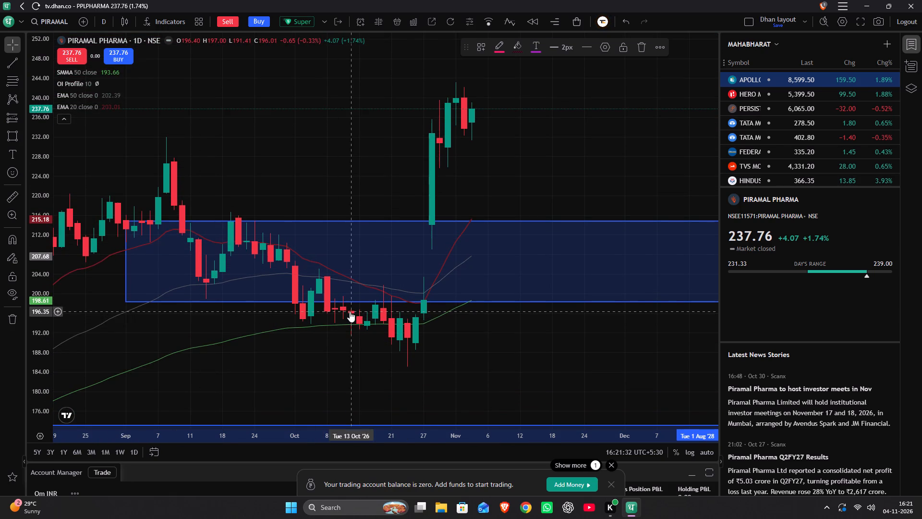
scroll(349, 311, up, 3)
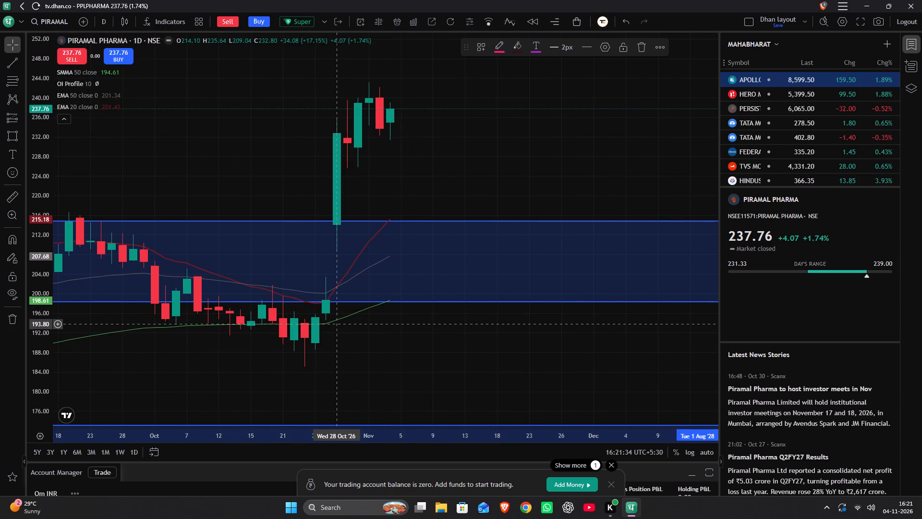
scroll(351, 295, up, 2)
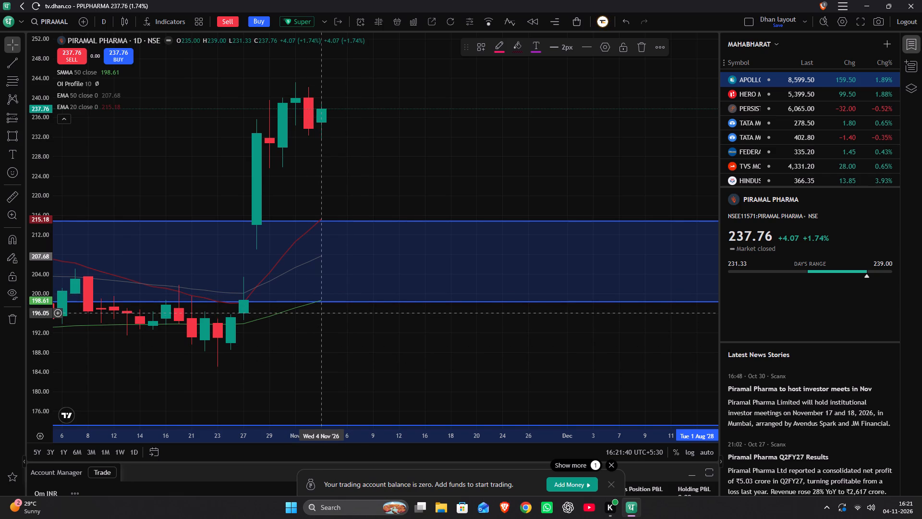
key(alt+shift+r)
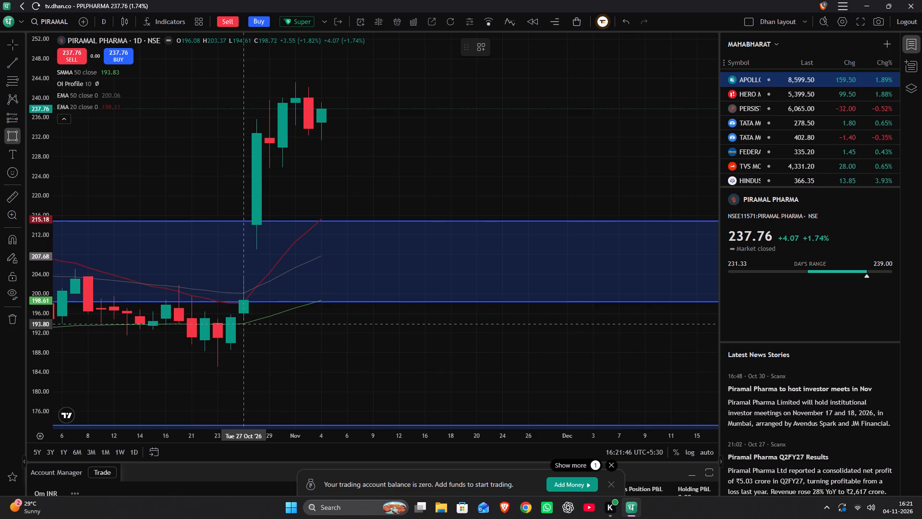
drag(244, 324, 628, 328)
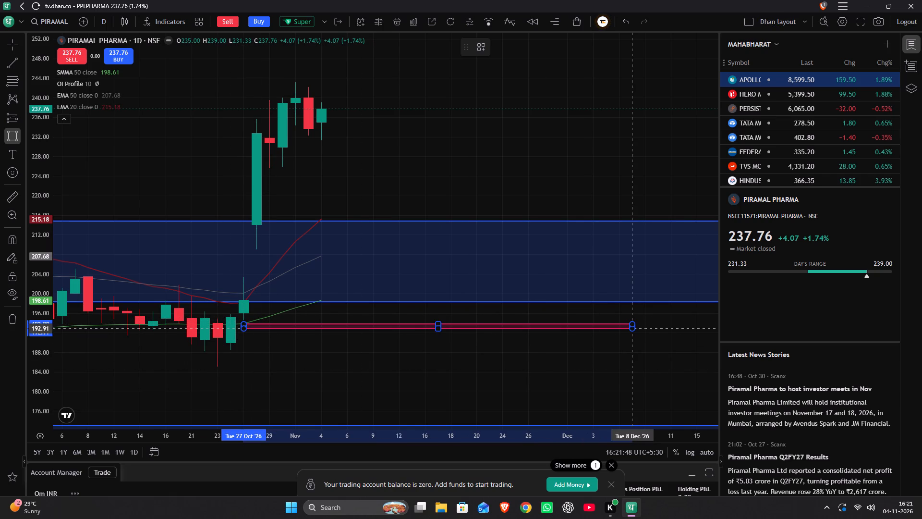
drag(628, 328, 627, 330)
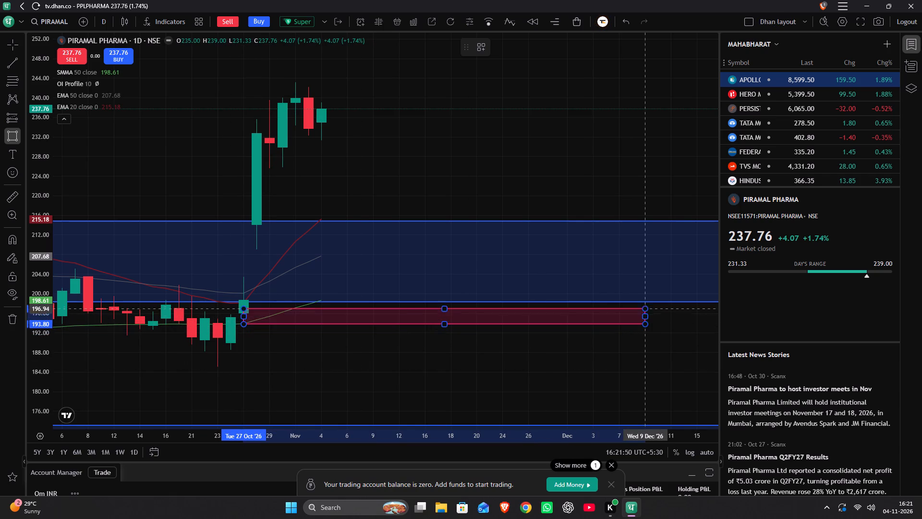
click(653, 300)
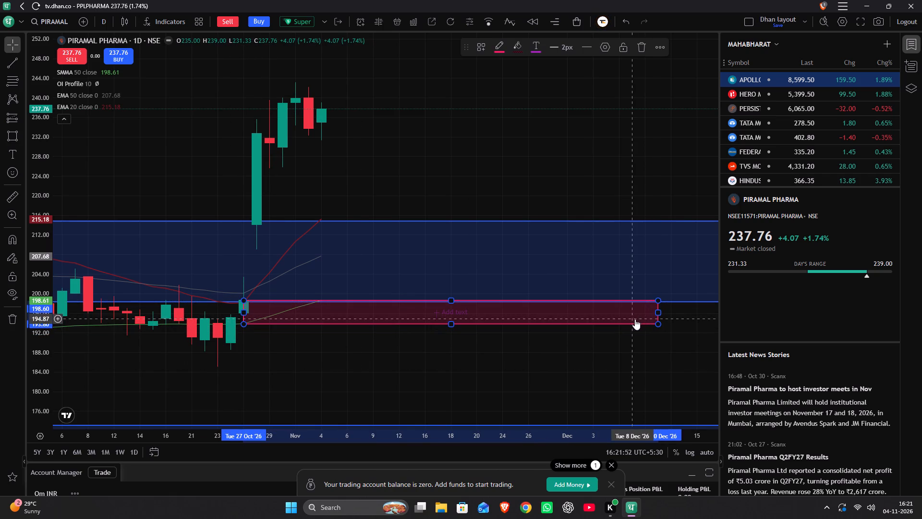
Apply the DEMAND ZONE template to the new daily rectangle starting at the 27 October candle.
click(627, 309)
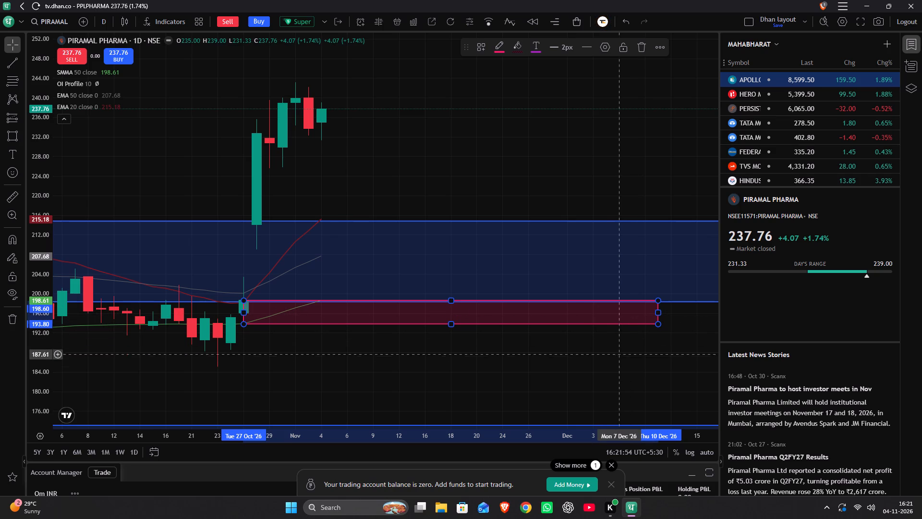
double_click(609, 320)
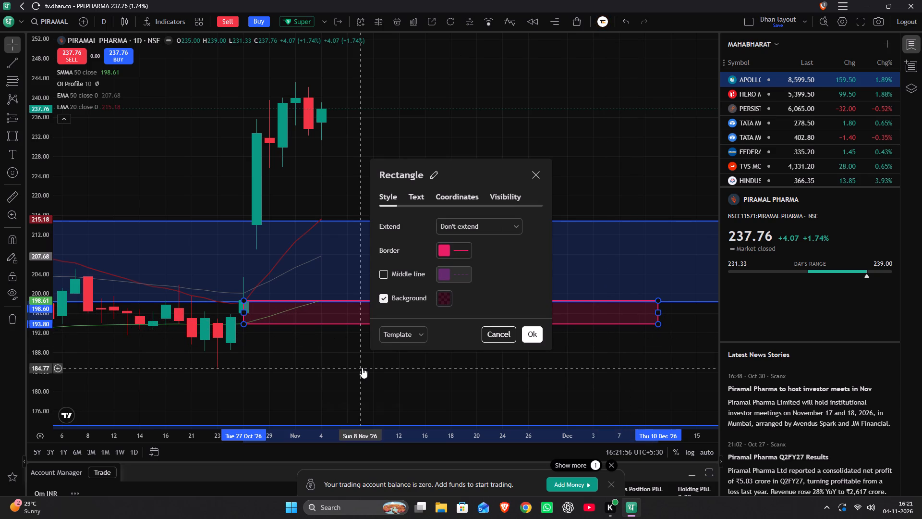
click(387, 334)
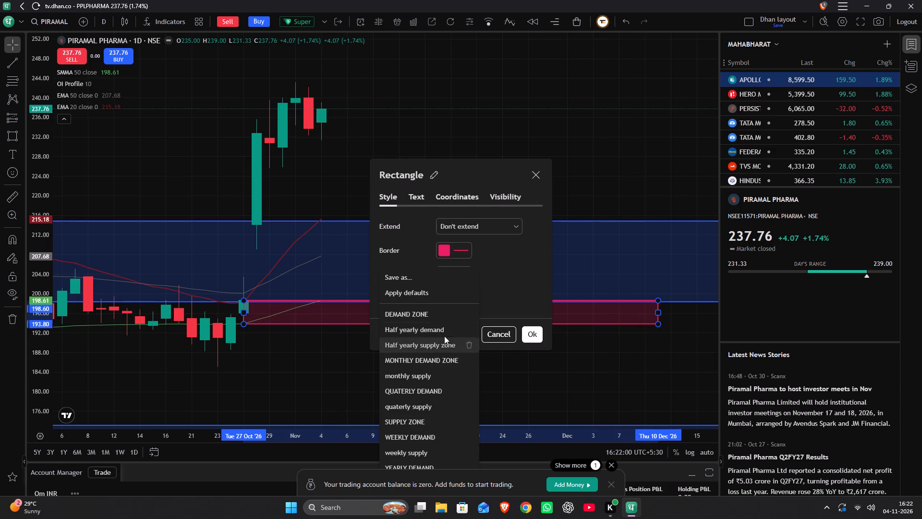
click(447, 317)
click(536, 331)
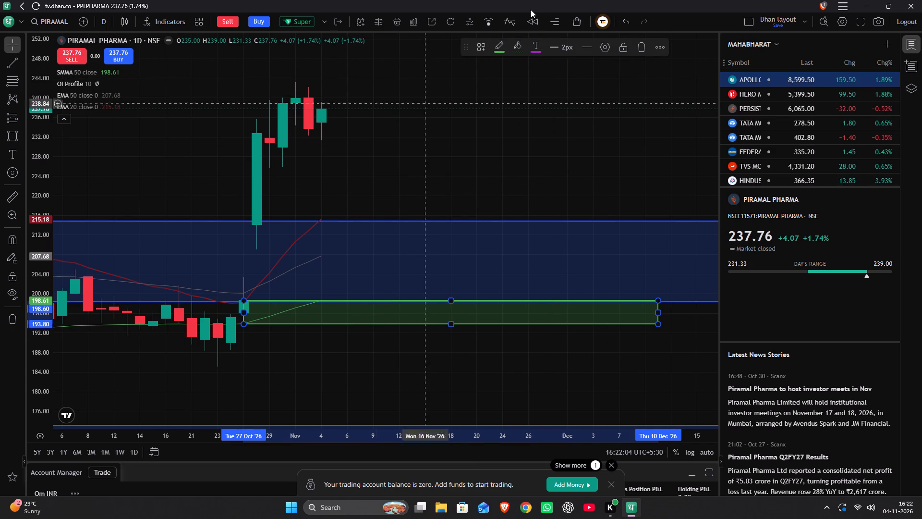
Examine Piramal Pharma's daily price action and zones from the November candles back to the April 2026 rally.
scroll(516, 60, down, 5)
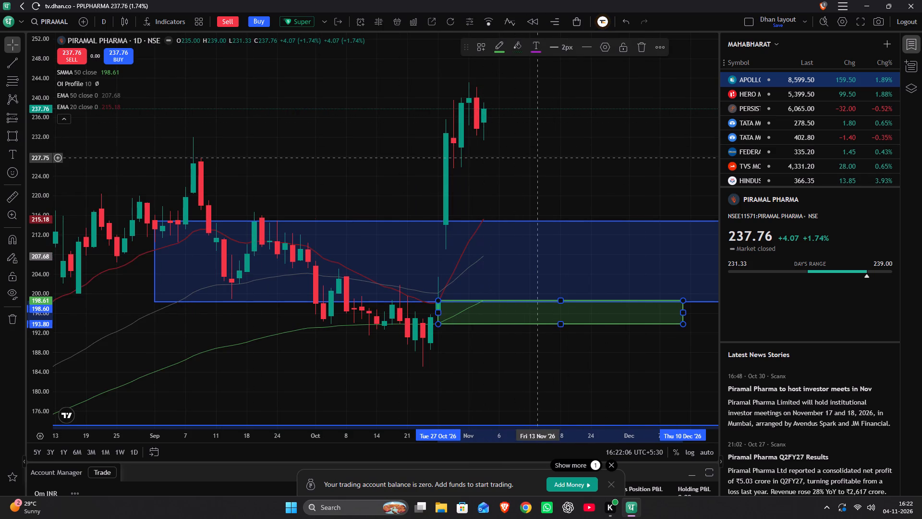
drag(533, 158, 507, 136)
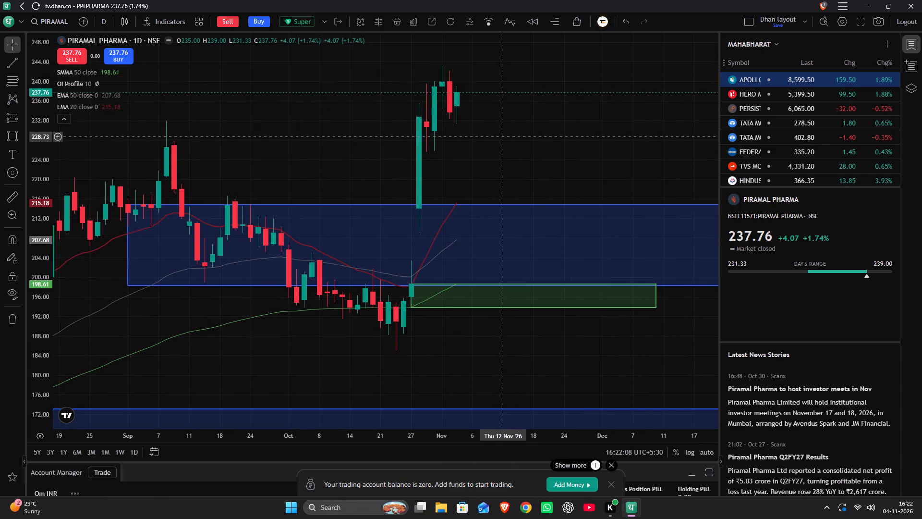
drag(507, 136, 482, 148)
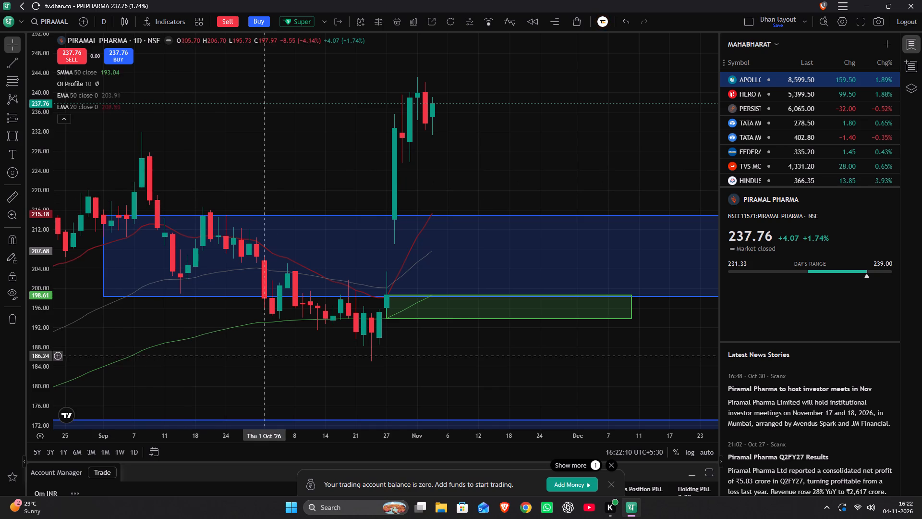
drag(268, 360, 554, 217)
drag(241, 244, 413, 233)
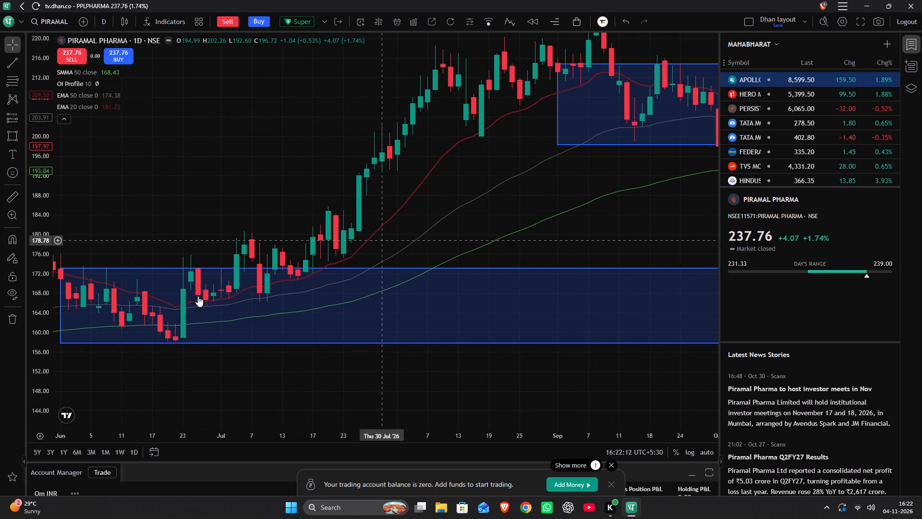
scroll(30, 275, up, 7)
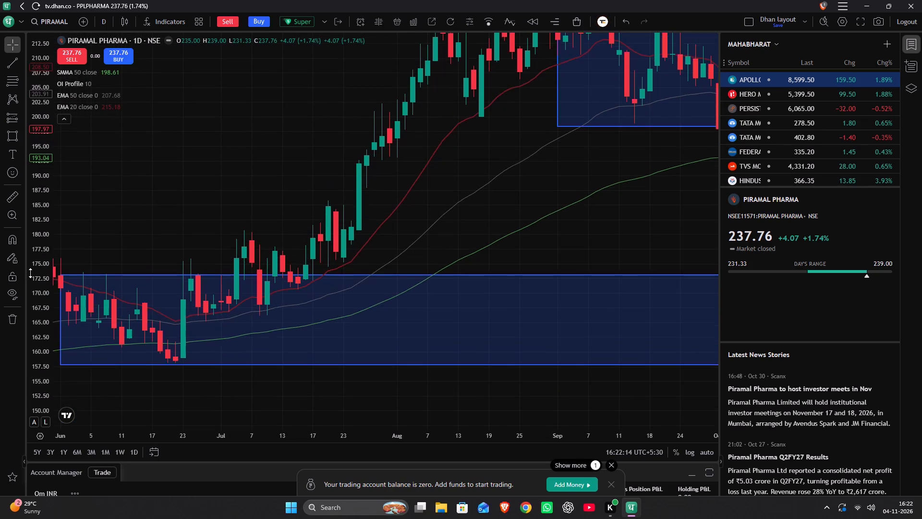
scroll(30, 273, up, 6)
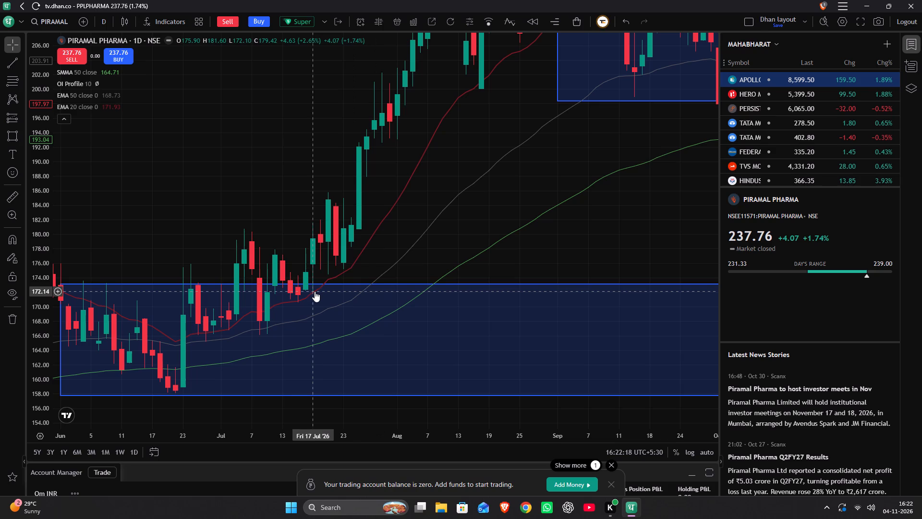
drag(280, 214, 297, 223)
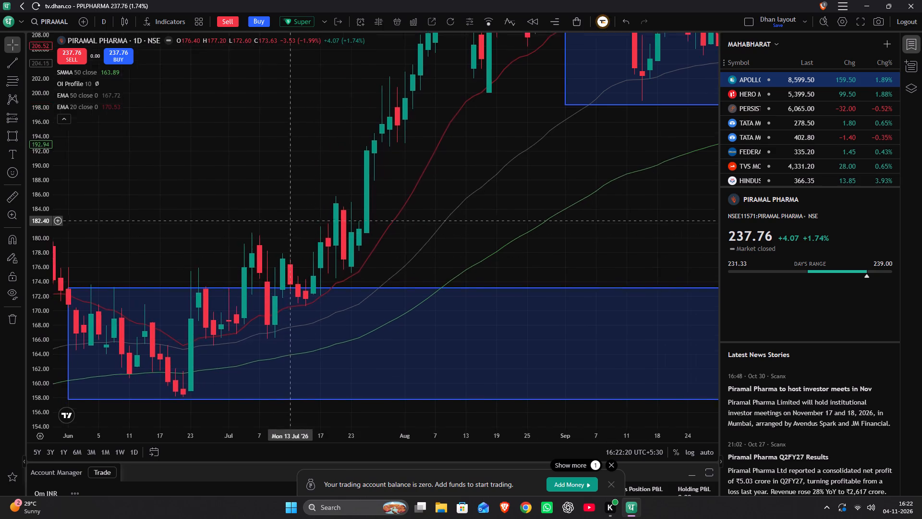
drag(297, 223, 618, 96)
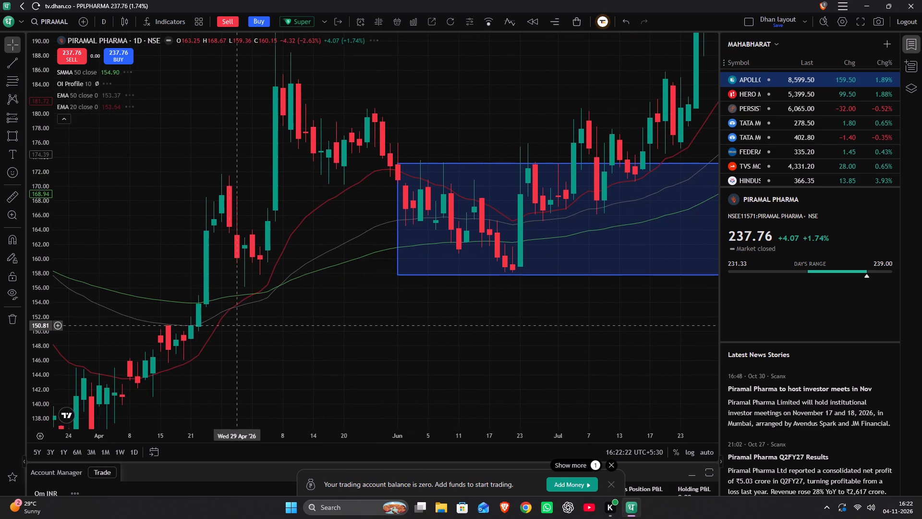
Switch the Piramal Pharma chart to the 3-month interval and bring the 2023 to 2026 candles into view.
key(3)
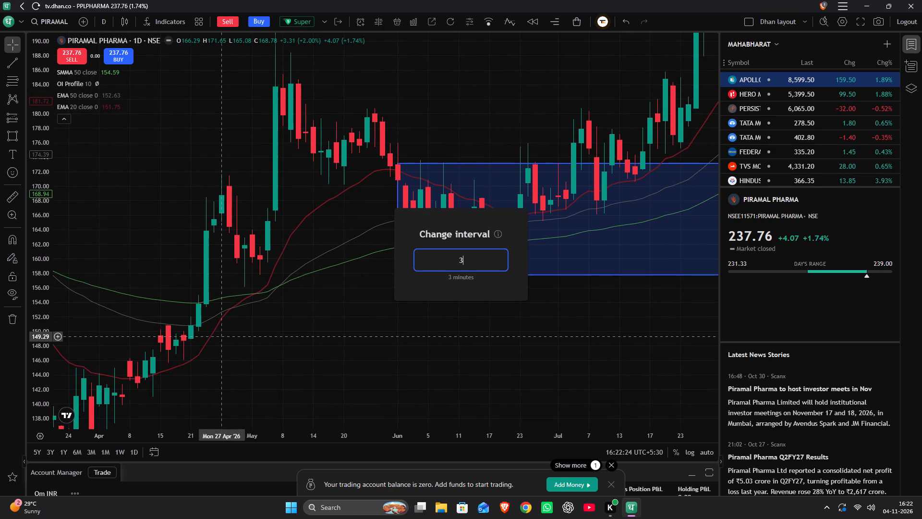
key(m)
key(Return)
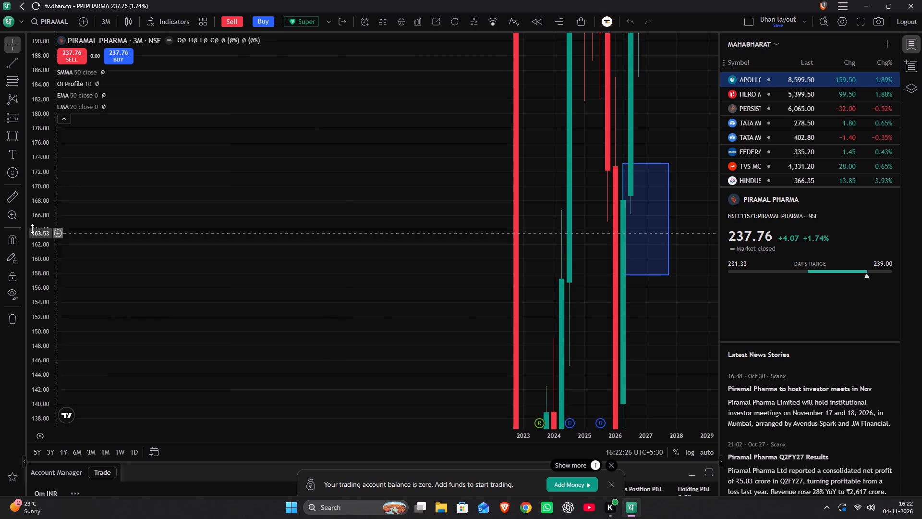
scroll(32, 213, down, 20)
scroll(32, 213, down, 9)
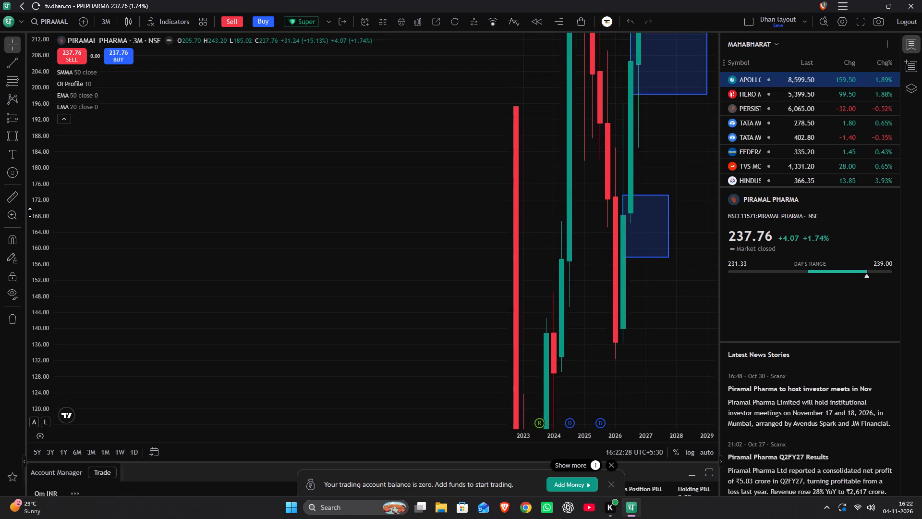
scroll(30, 212, down, 18)
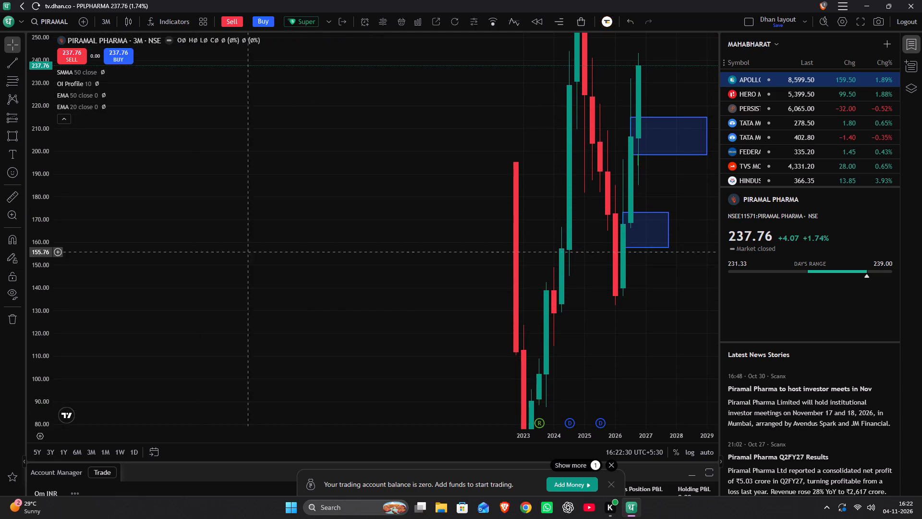
scroll(484, 283, up, 8)
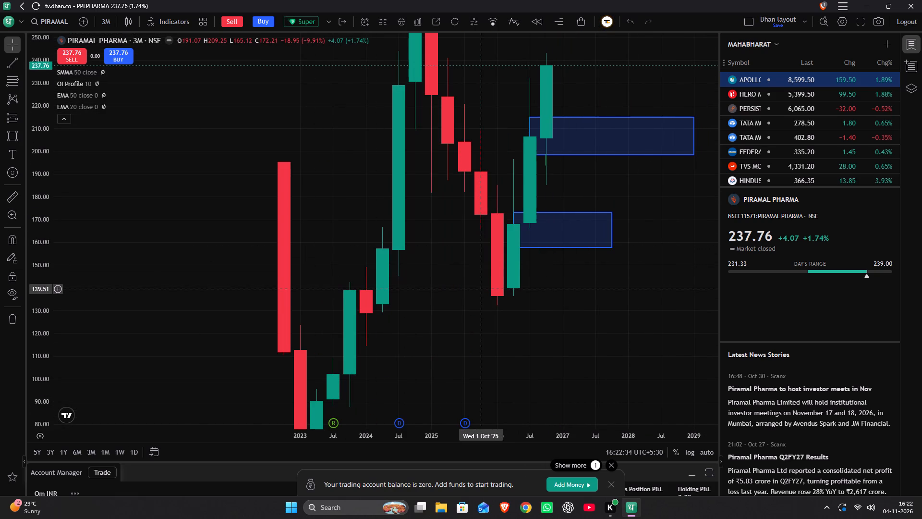
Mark the 3-month chart with horizontal lines at 138.67 and 114.39 and a vertical line at 1 October 2025.
key(alt+h)
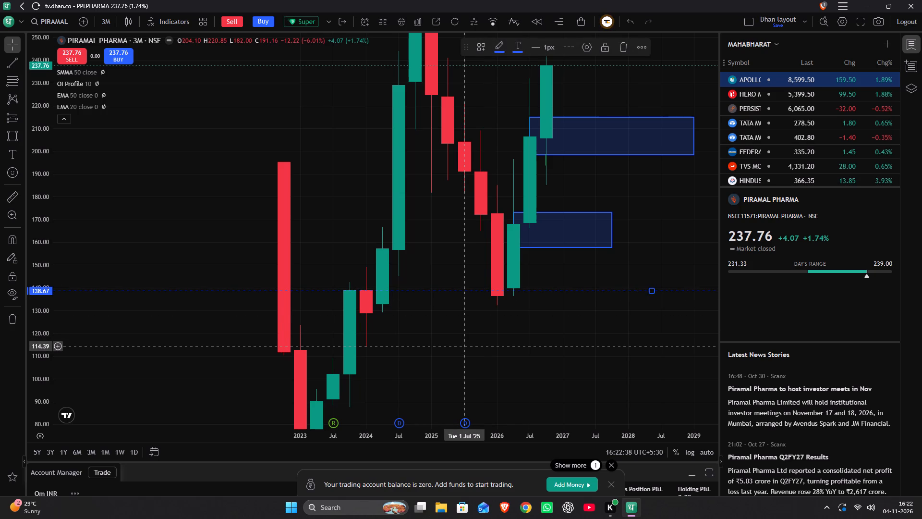
key(alt+h)
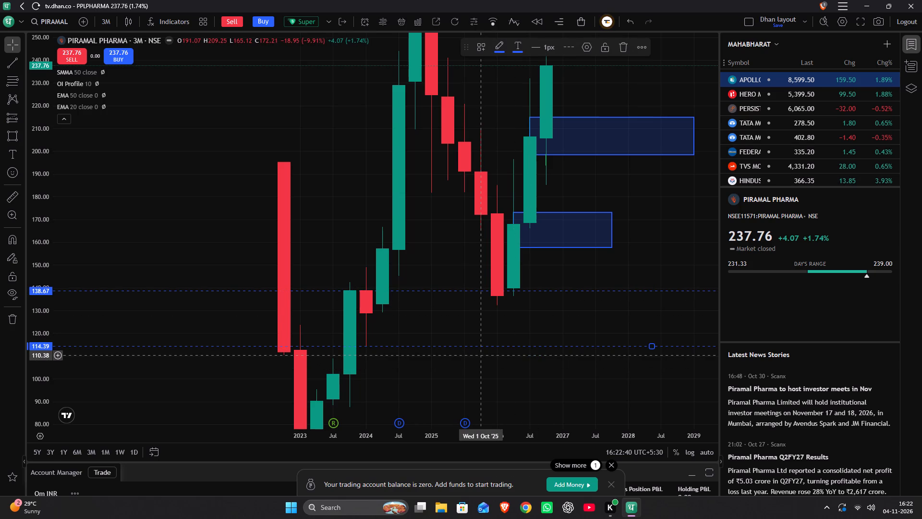
key(alt+v)
Switch the chart to the 1-day interval and bring the price action around the 1 October 2025 line into view.
drag(514, 377, 521, 348)
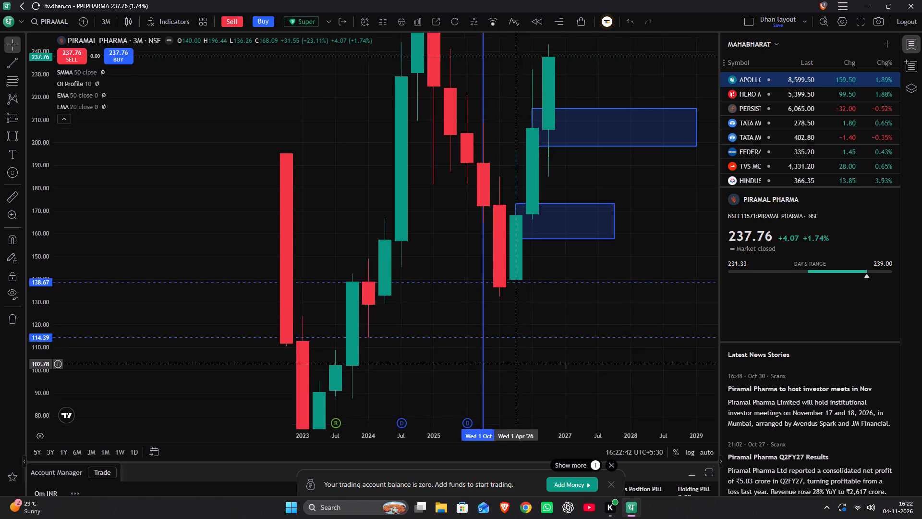
drag(521, 348, 573, 253)
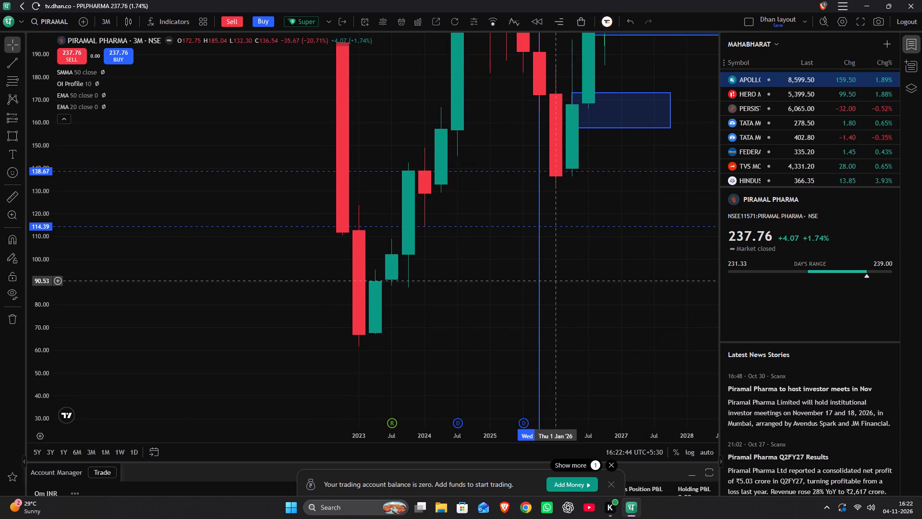
text(1d)
key(Return)
scroll(562, 279, down, 9)
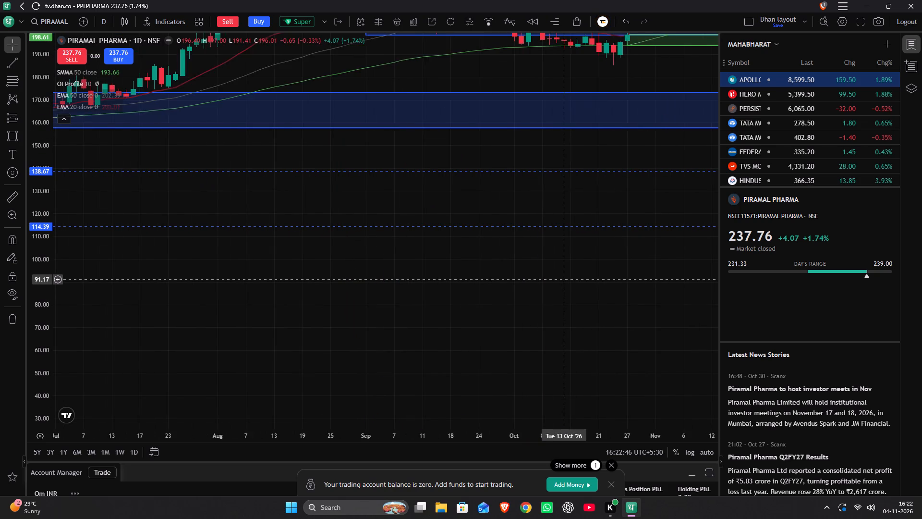
scroll(562, 279, down, 9)
scroll(448, 215, down, 7)
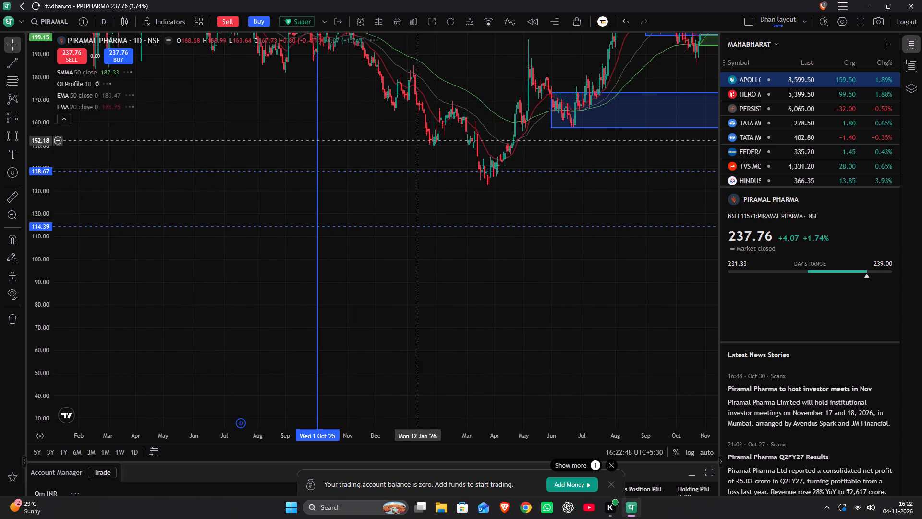
drag(412, 117, 541, 300)
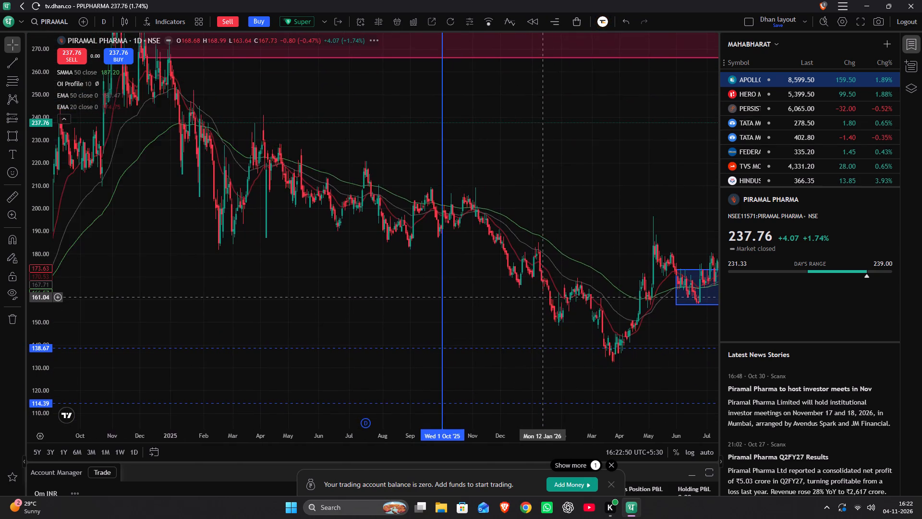
Place a long position on the 27 March 2026 candle with entry 136.69, target 149.52 and the stop at about 131.
scroll(543, 297, up, 10)
drag(240, 291, 570, 287)
scroll(550, 284, up, 4)
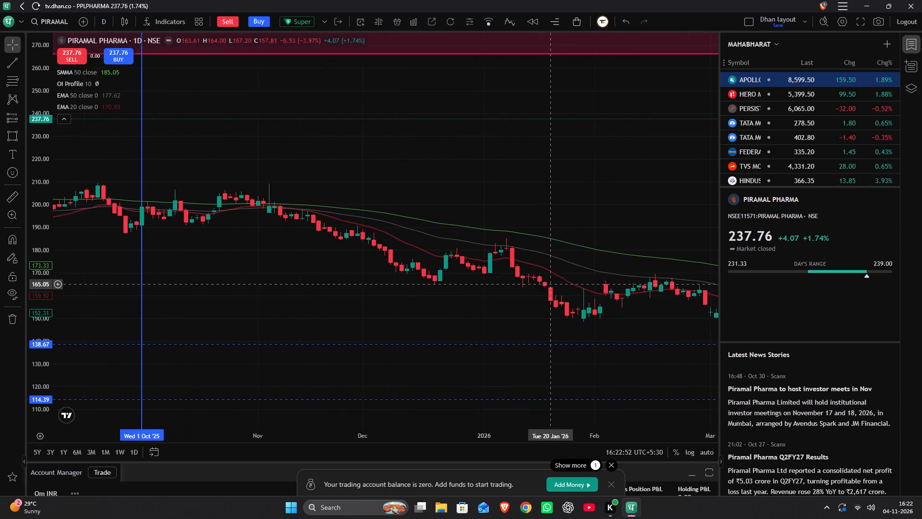
scroll(39, 267, up, 20)
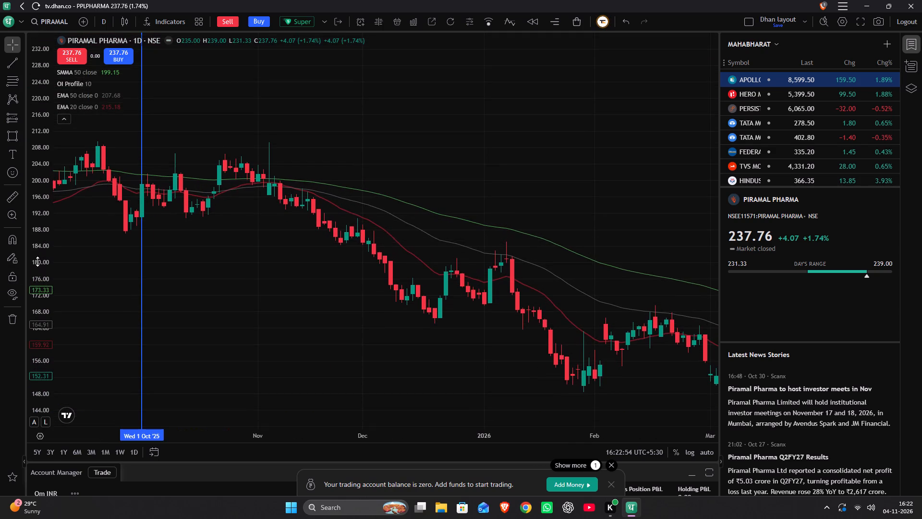
drag(264, 269, 0, 150)
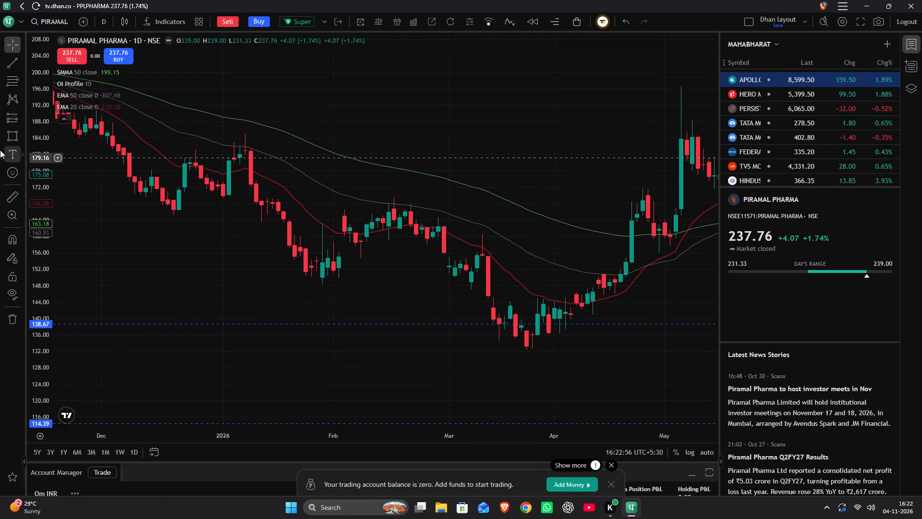
drag(0, 150, 9, 125)
drag(443, 205, 211, 158)
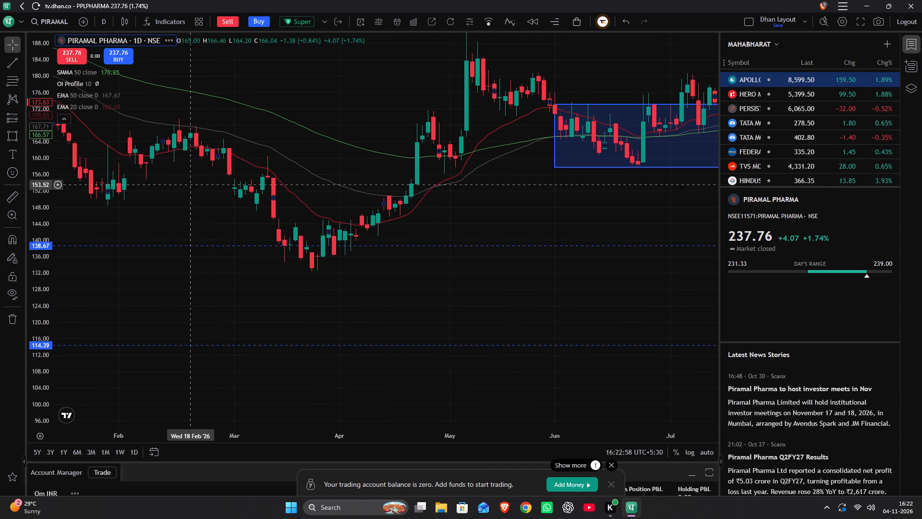
scroll(40, 202, up, 11)
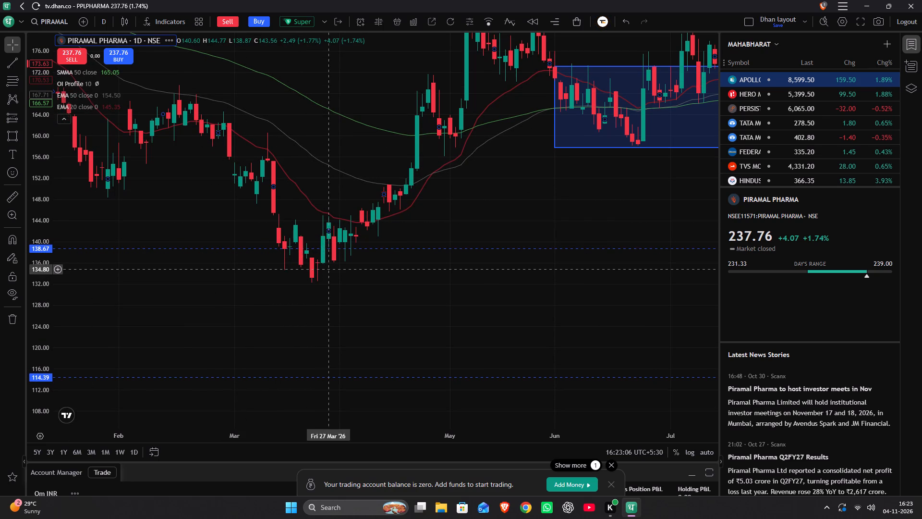
scroll(43, 271, up, 14)
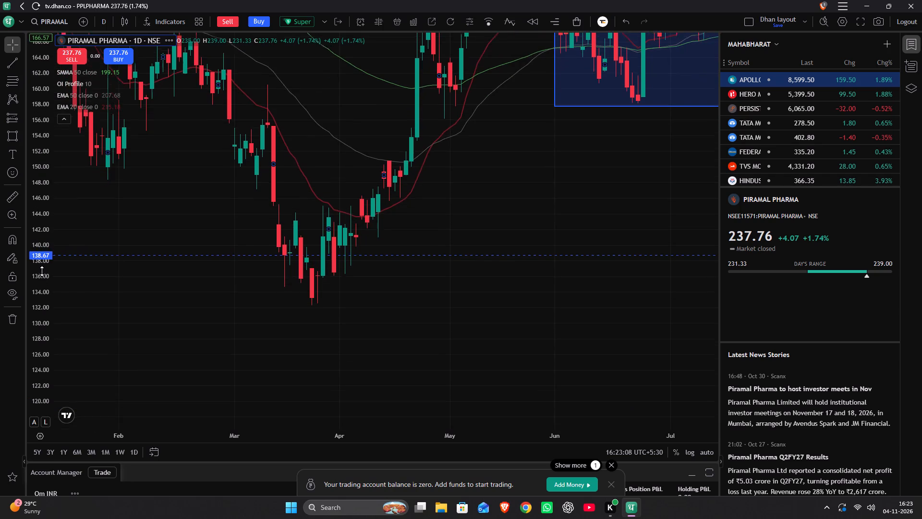
scroll(44, 271, up, 3)
scroll(313, 330, up, 5)
drag(201, 319, 569, 312)
scroll(559, 310, up, 2)
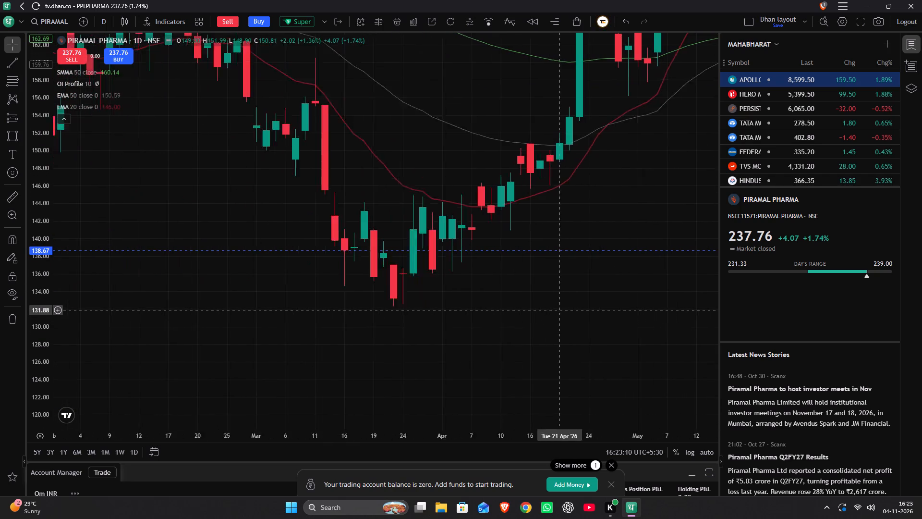
scroll(559, 310, up, 3)
click(8, 117)
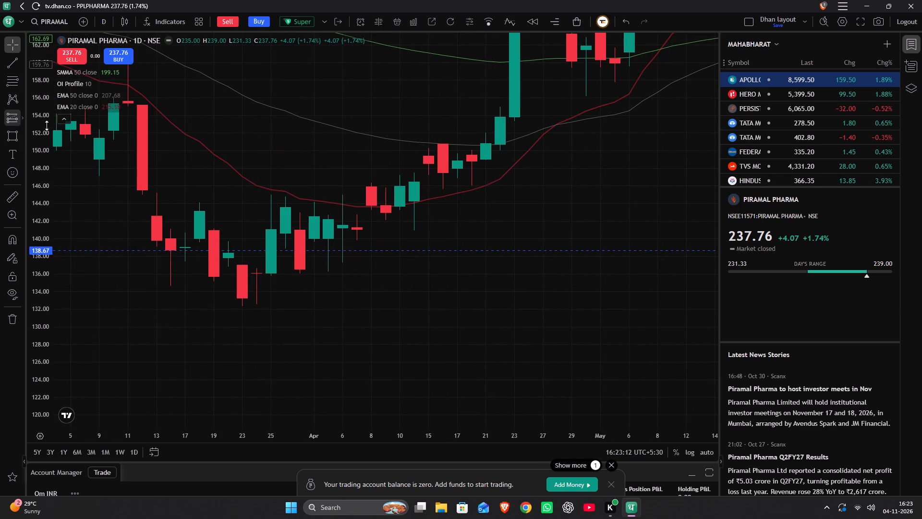
click(291, 268)
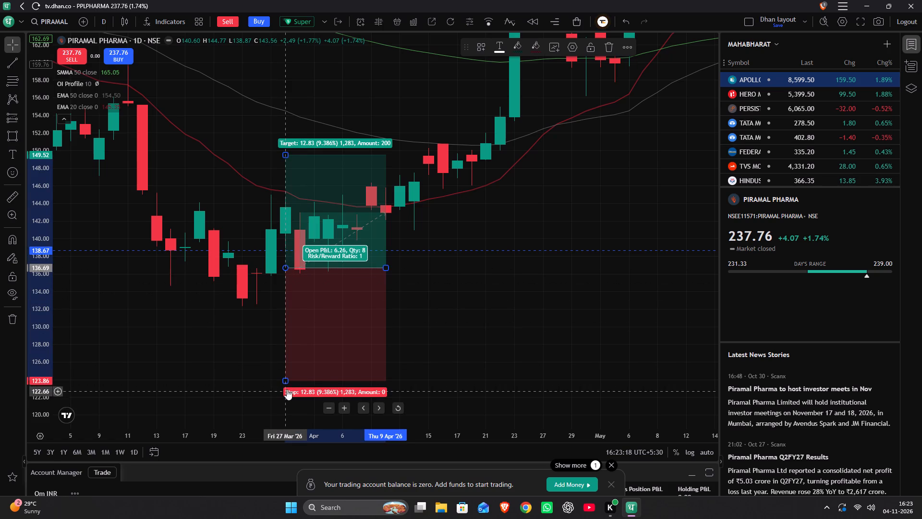
drag(286, 382, 301, 320)
Switch the chart to the 1-month interval and bring the 2023 to 2026 candles around the lower blue zone into view.
scroll(299, 320, down, 13)
drag(427, 168, 355, 419)
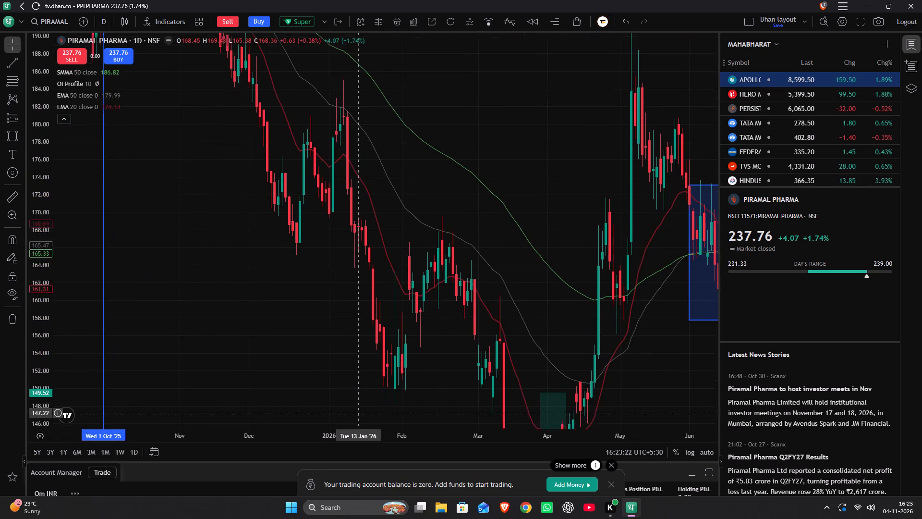
drag(355, 419, 265, 319)
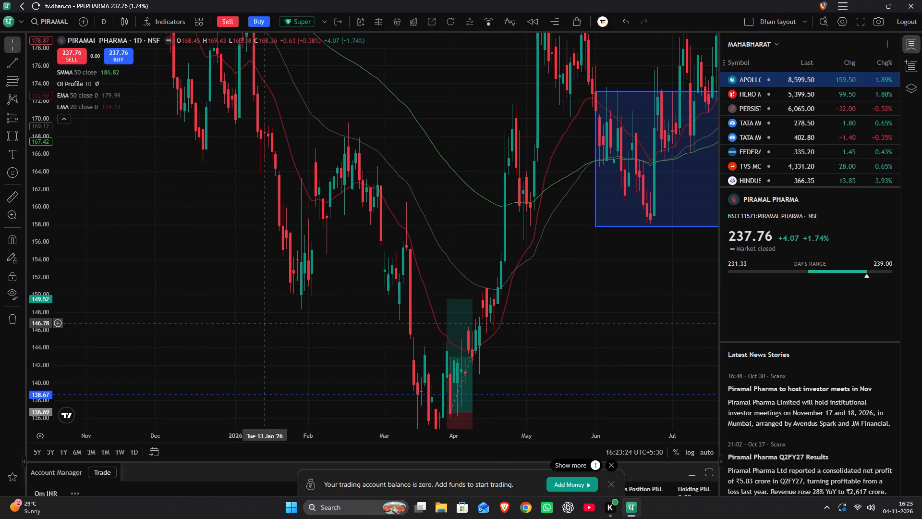
text(1m)
key(Return)
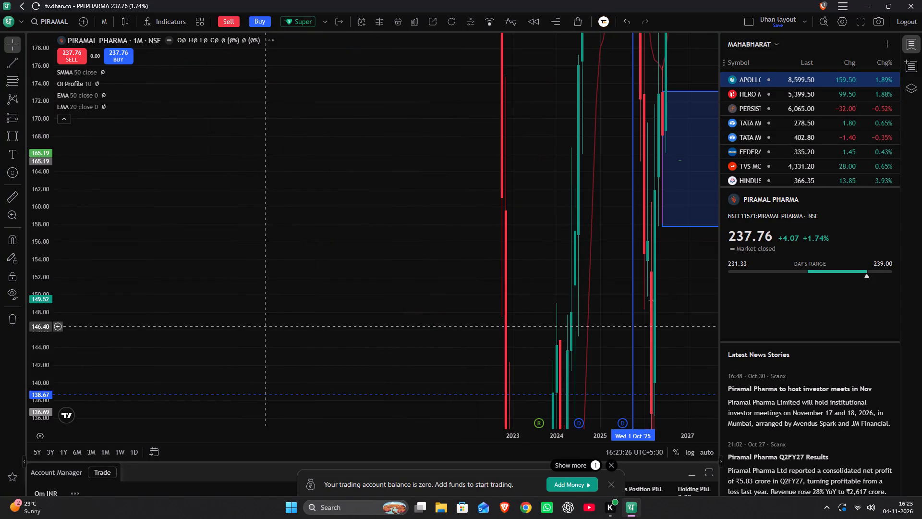
scroll(389, 271, up, 10)
drag(352, 273, 245, 335)
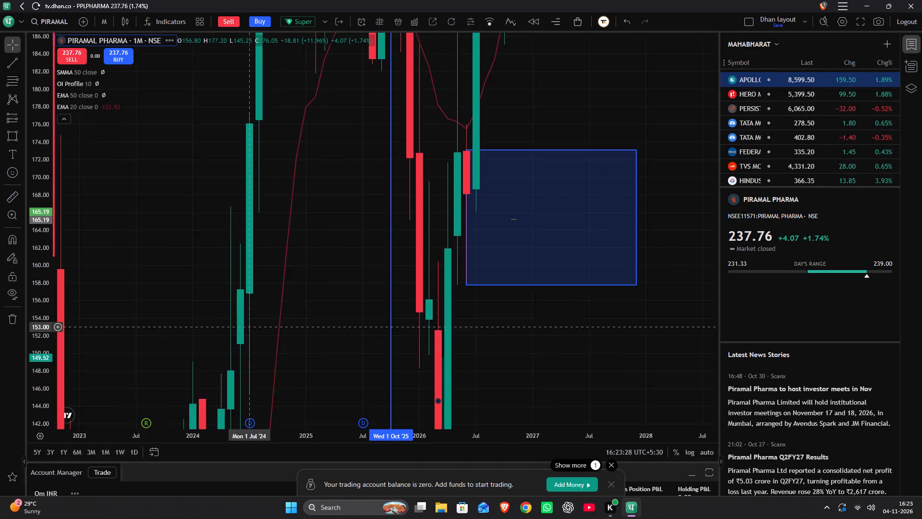
drag(245, 335, 283, 297)
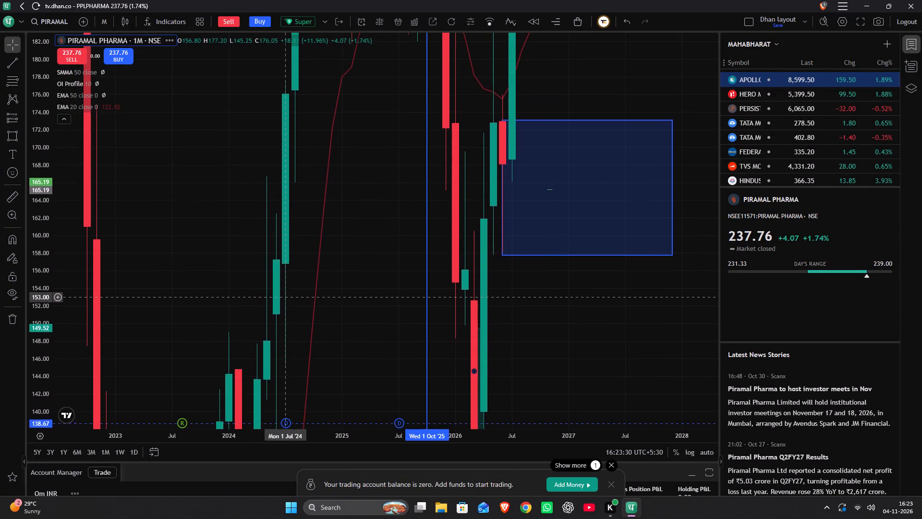
drag(283, 297, 282, 297)
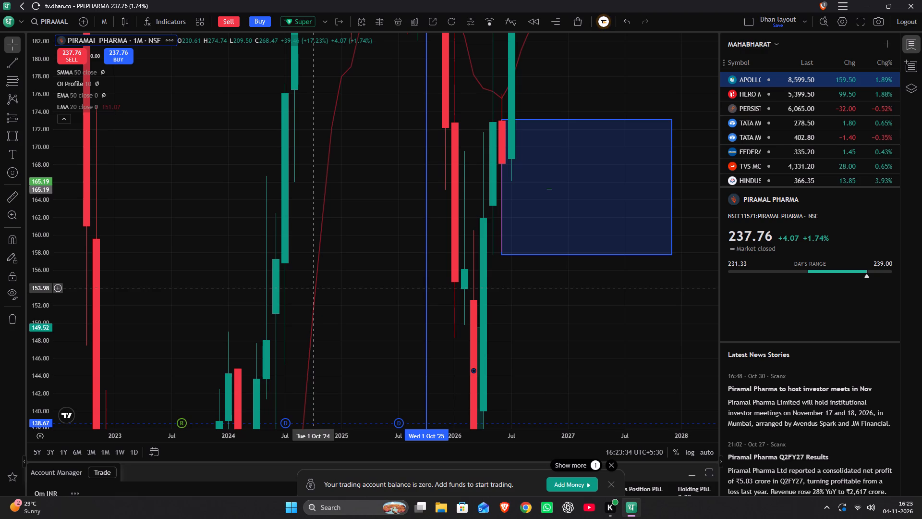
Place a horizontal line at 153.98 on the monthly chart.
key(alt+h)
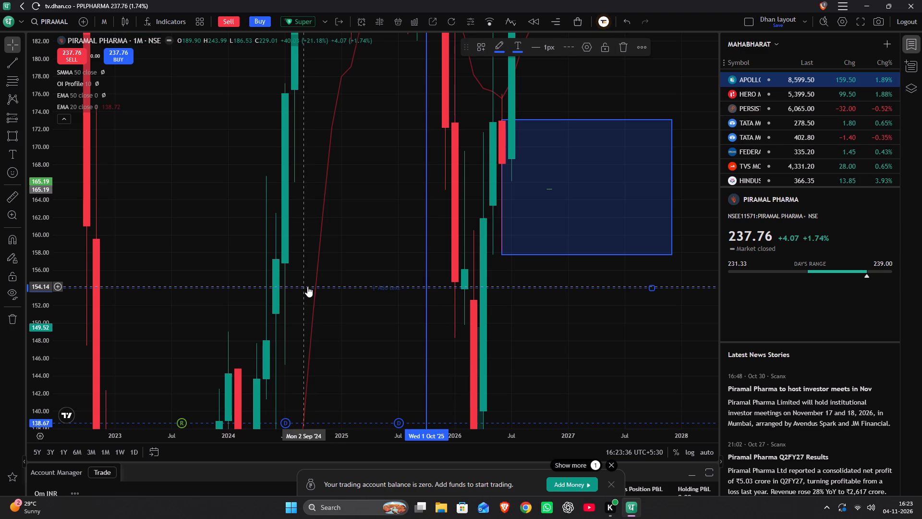
Switch the chart to the 3-month interval and examine the 2022 to 2026 candles against the blue zones and horizontal lines.
text(3m)
key(Return)
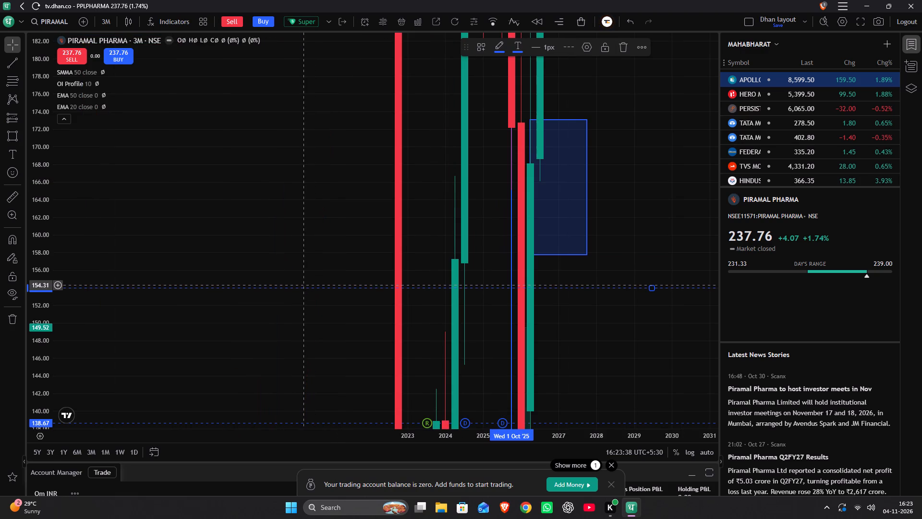
scroll(324, 272, down, 5)
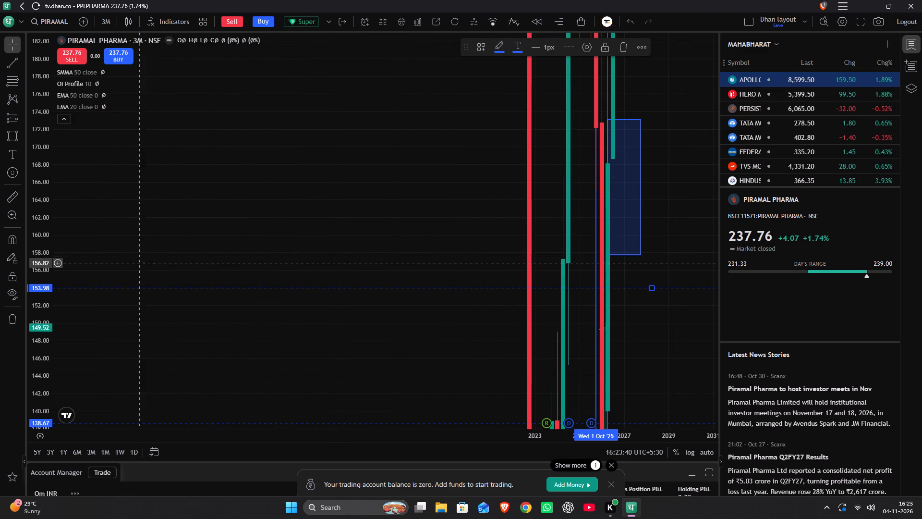
scroll(47, 294, down, 20)
scroll(47, 294, down, 8)
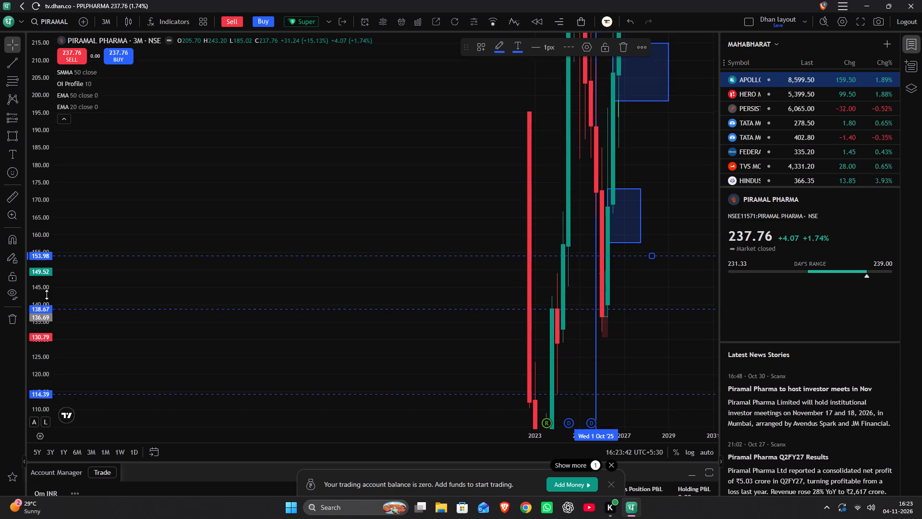
scroll(47, 295, down, 1)
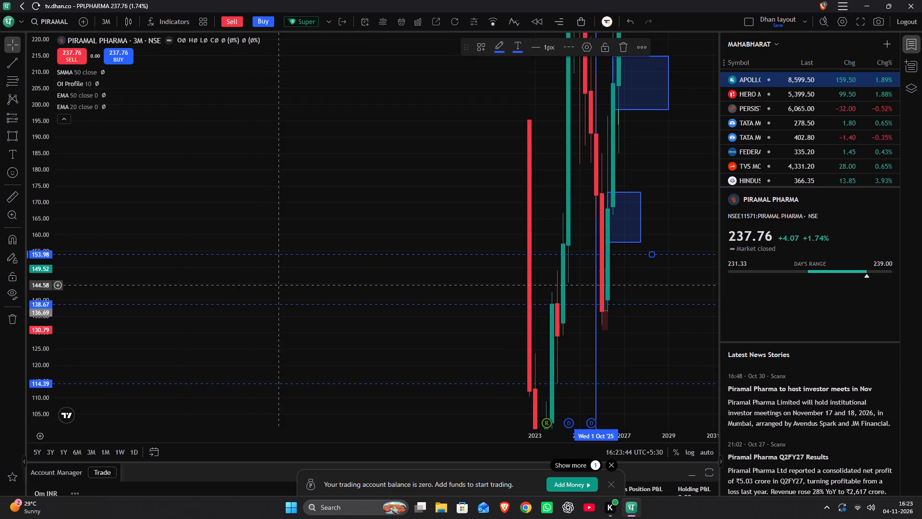
scroll(269, 292, up, 9)
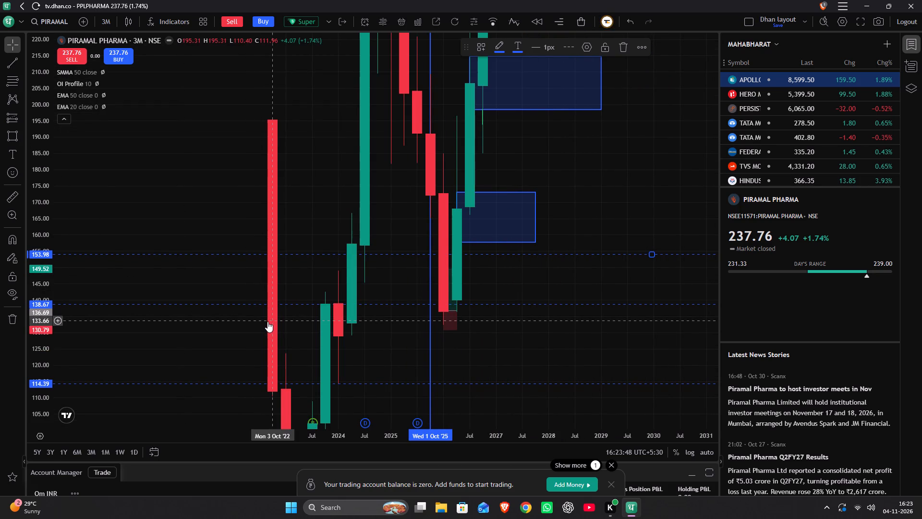
scroll(267, 322, up, 4)
drag(425, 327, 446, 407)
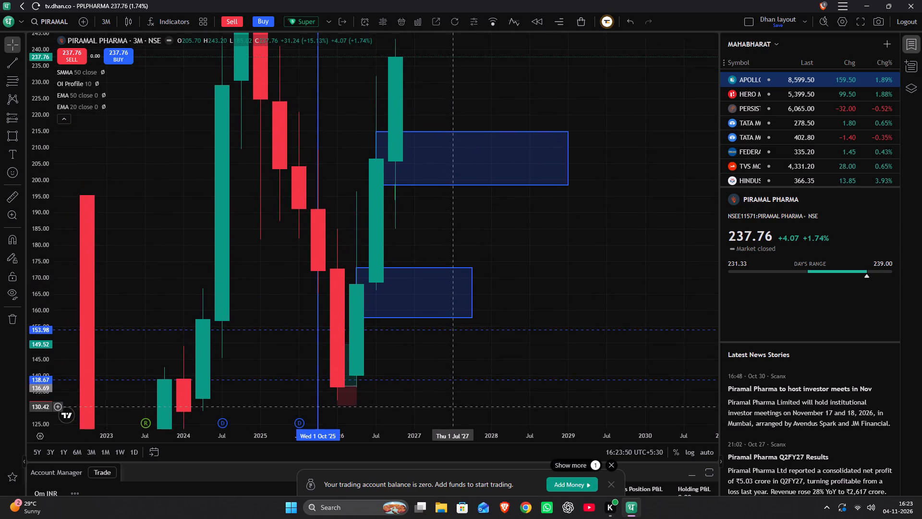
drag(446, 407, 448, 395)
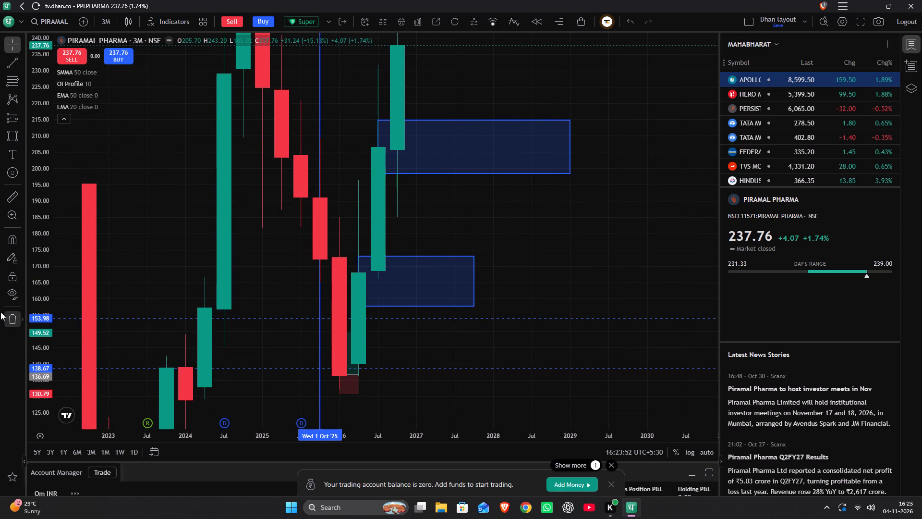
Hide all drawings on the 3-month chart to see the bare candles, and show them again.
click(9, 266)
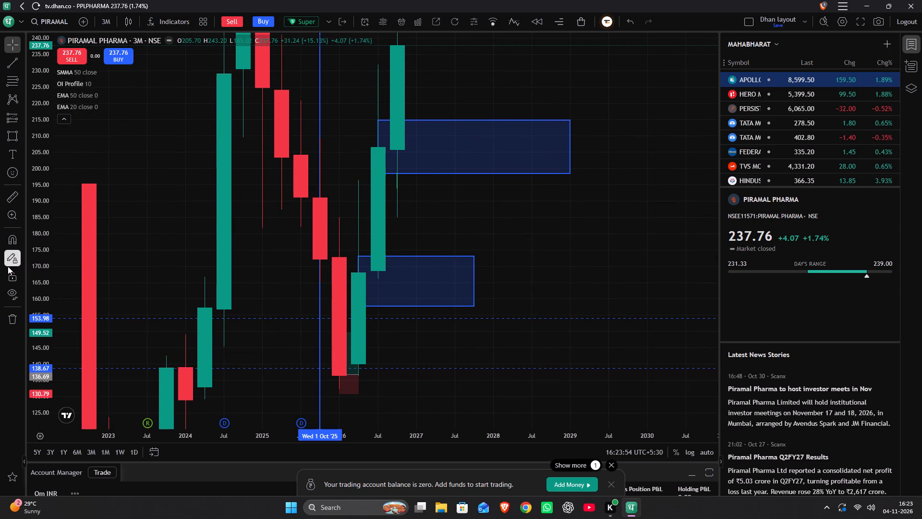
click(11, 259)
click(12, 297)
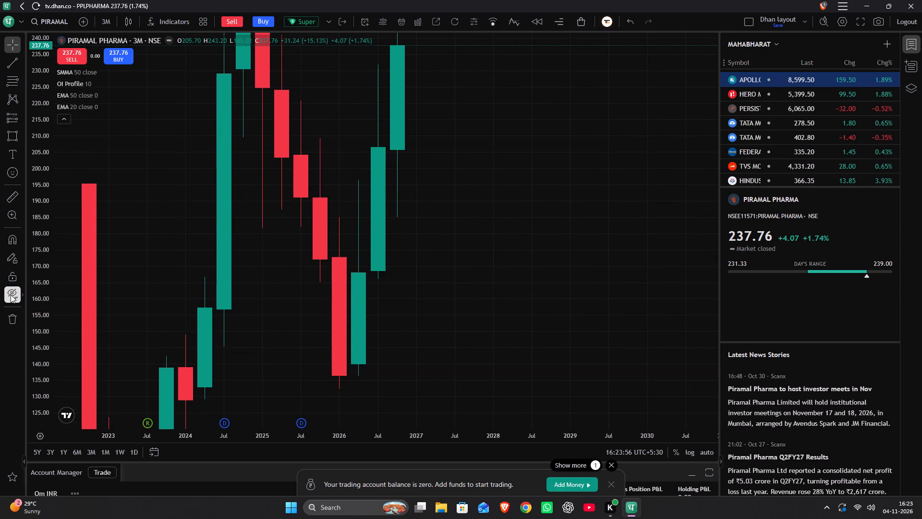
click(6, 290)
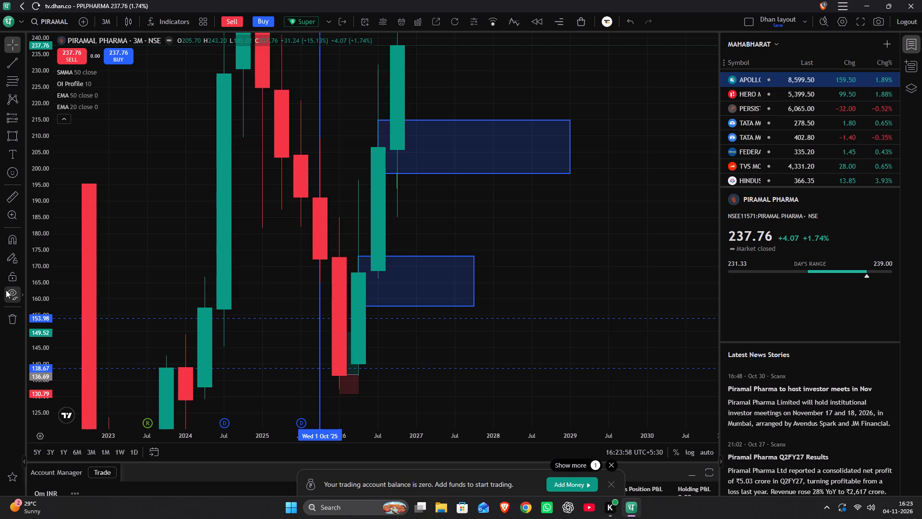
Switch the chart to the 1-day interval and examine the 2023 to 2026 price action around the supply and demand zones.
text(1d)
key(Return)
scroll(37, 258, down, 6)
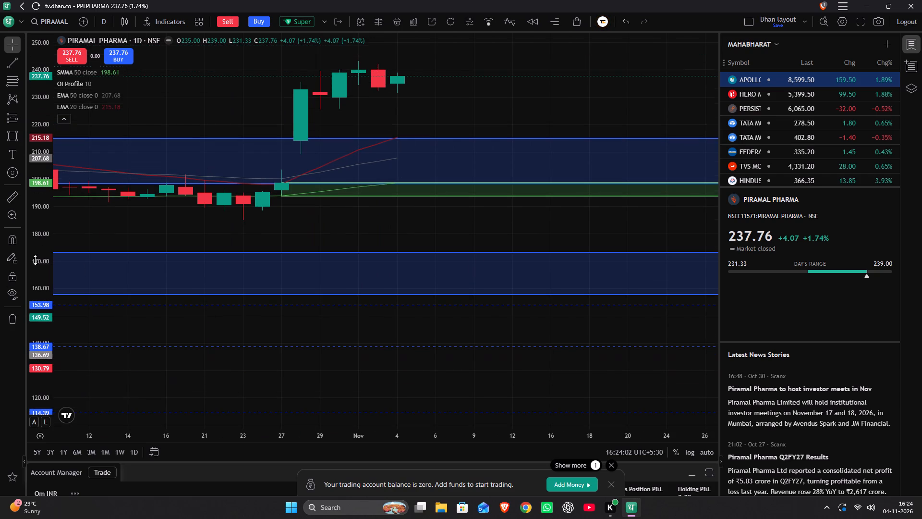
scroll(175, 194, down, 20)
scroll(175, 194, down, 1)
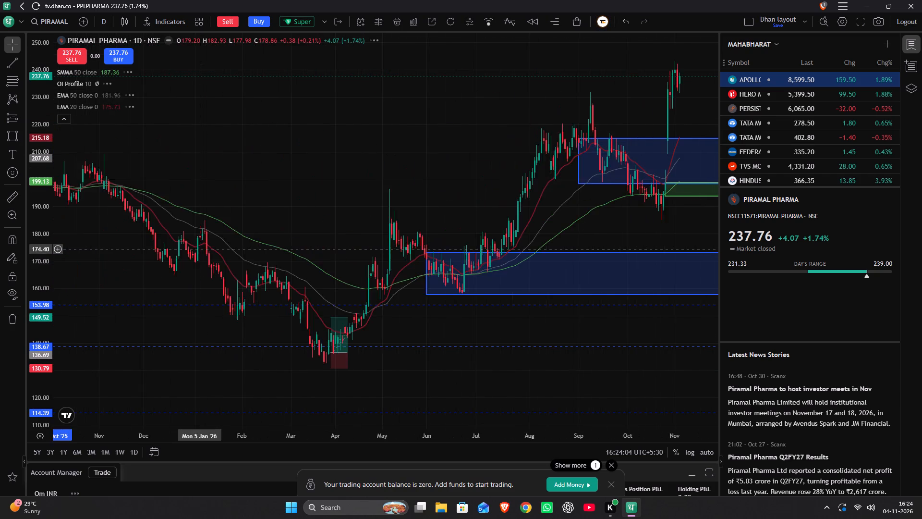
scroll(201, 249, down, 7)
drag(412, 235, 444, 275)
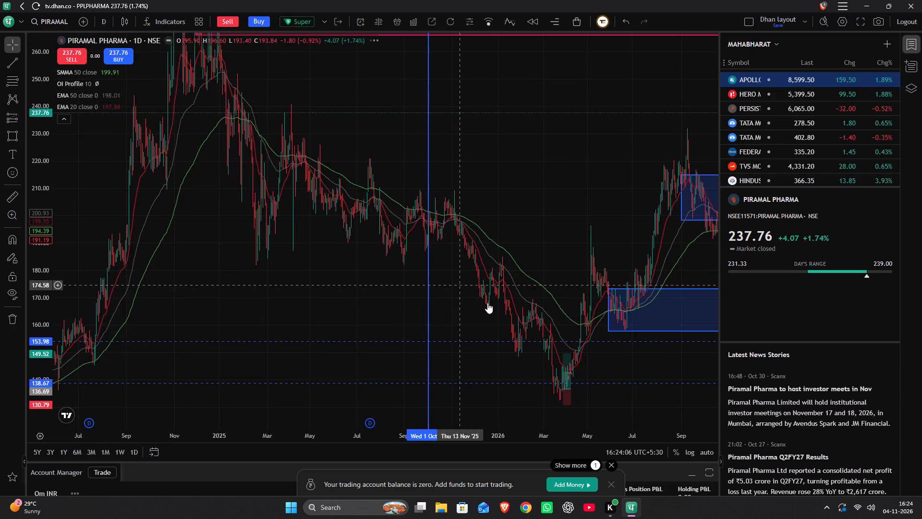
drag(491, 292, 403, 501)
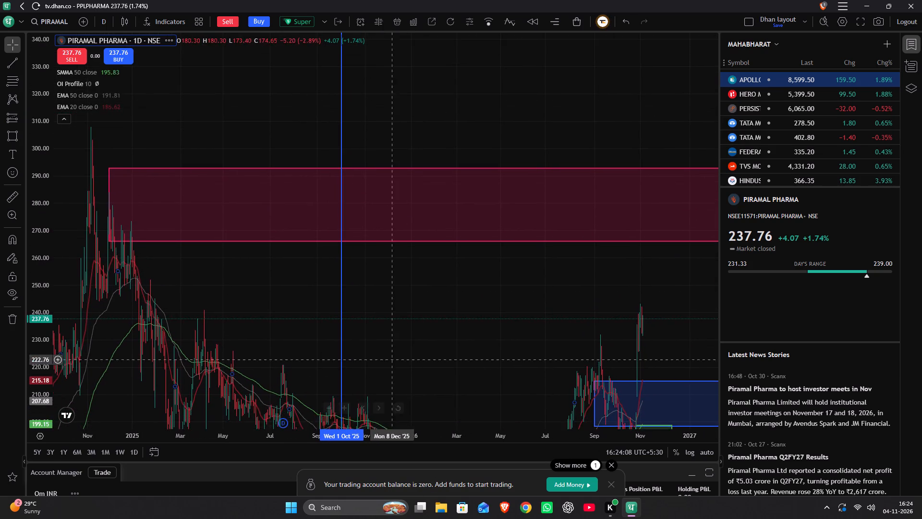
drag(410, 287, 458, 111)
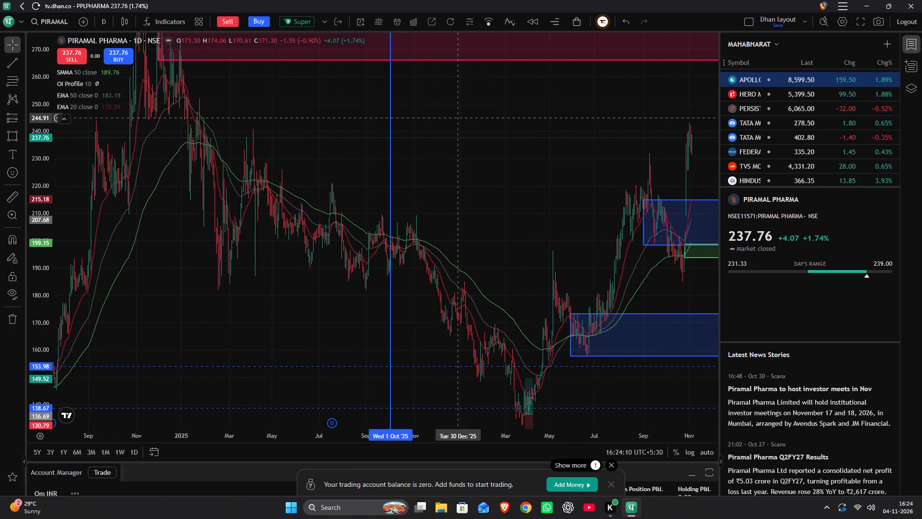
scroll(457, 118, down, 4)
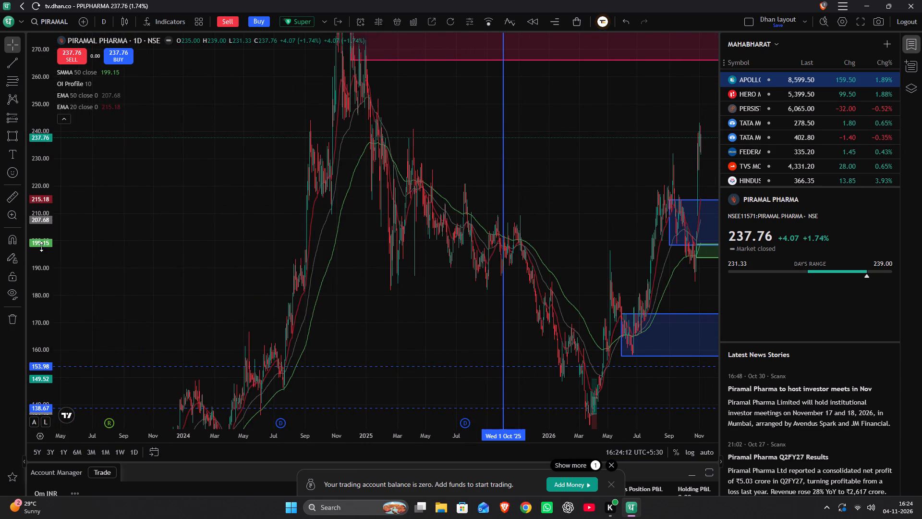
scroll(40, 247, down, 13)
scroll(36, 249, down, 20)
scroll(36, 249, down, 4)
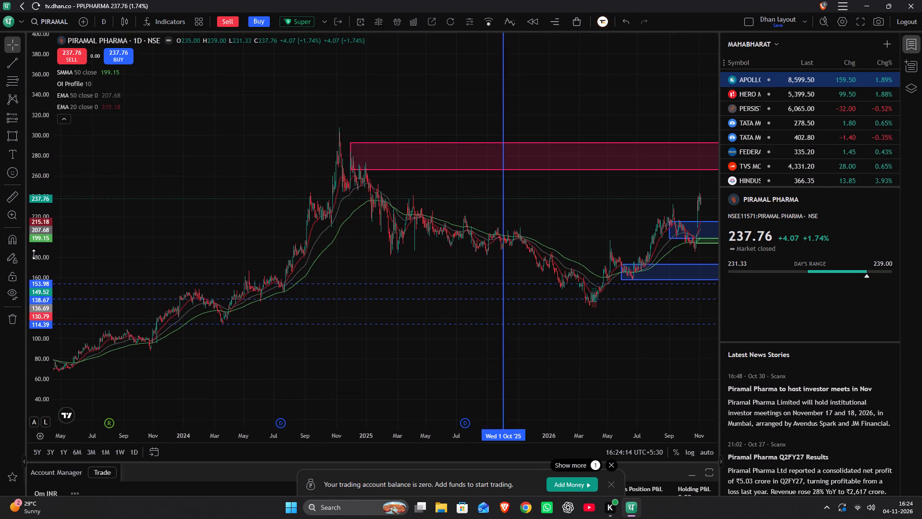
scroll(34, 254, down, 4)
scroll(33, 254, up, 20)
scroll(33, 254, up, 13)
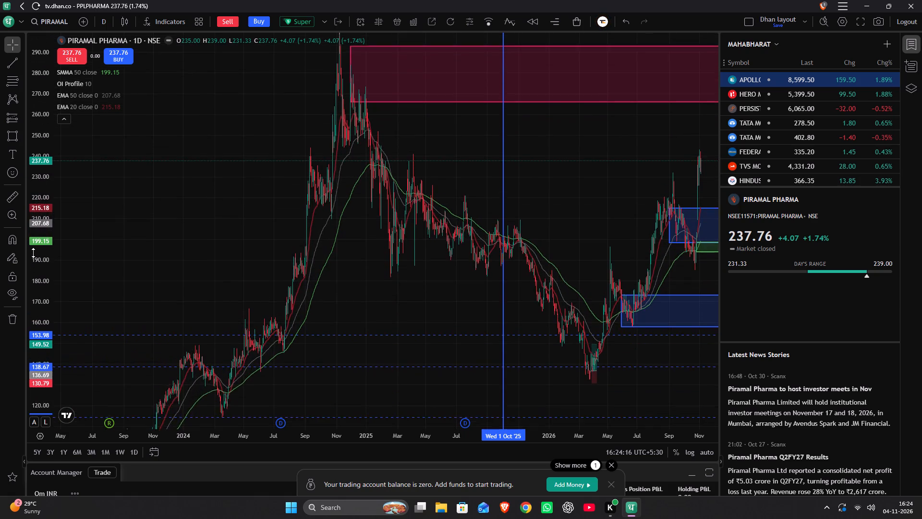
scroll(33, 253, up, 12)
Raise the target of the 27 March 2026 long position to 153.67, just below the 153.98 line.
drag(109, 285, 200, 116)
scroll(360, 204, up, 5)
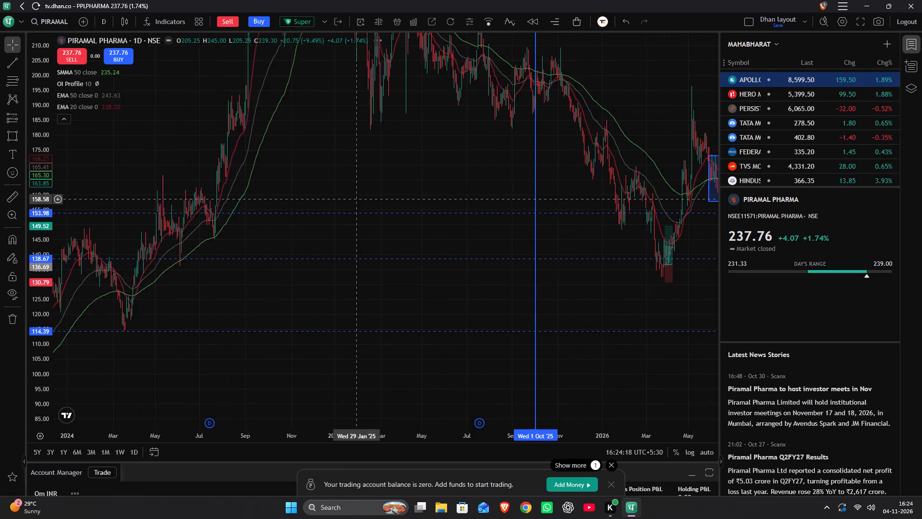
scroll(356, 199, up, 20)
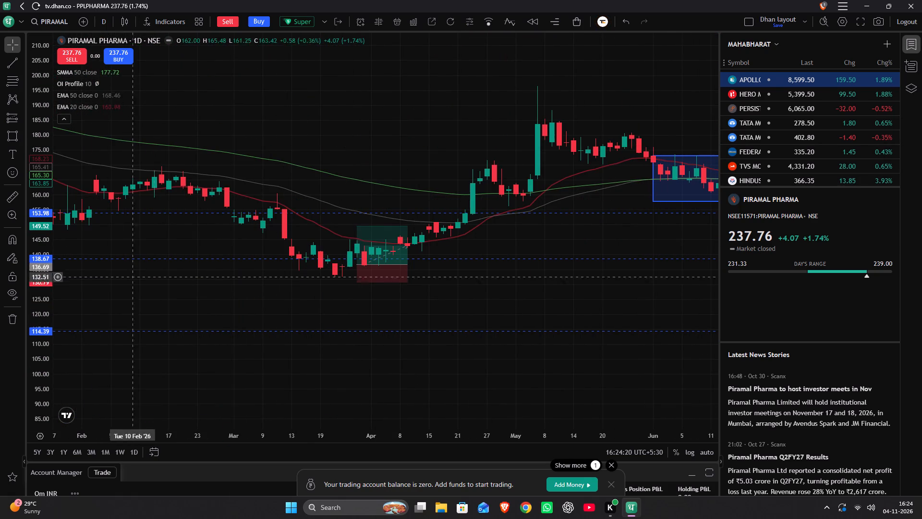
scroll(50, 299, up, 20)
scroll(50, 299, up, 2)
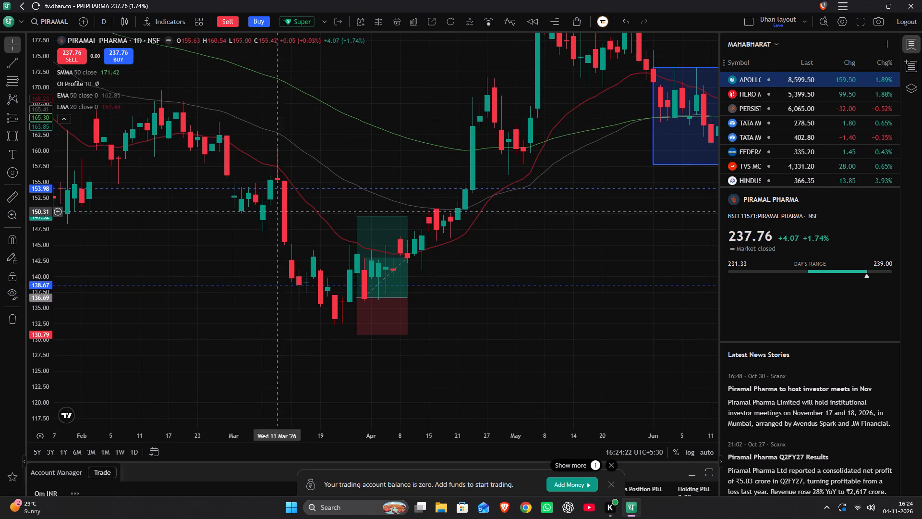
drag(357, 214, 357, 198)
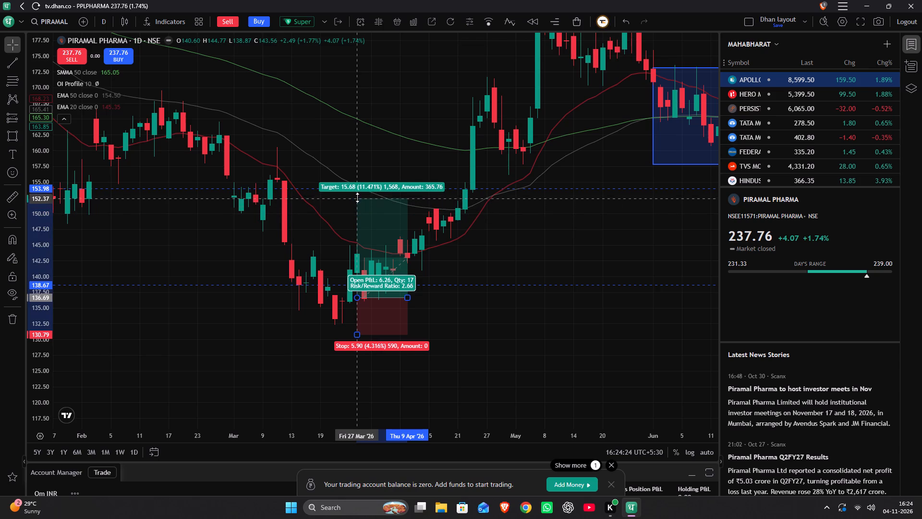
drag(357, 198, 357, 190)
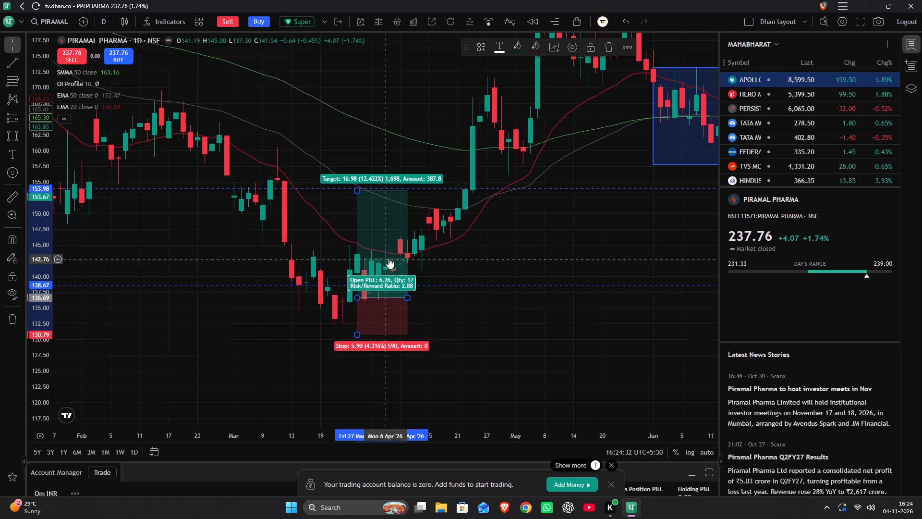
Delete the 27 March 2026 long position and the horizontal lines at 153.98 and 138.67.
key(Delete)
click(381, 188)
key(Delete)
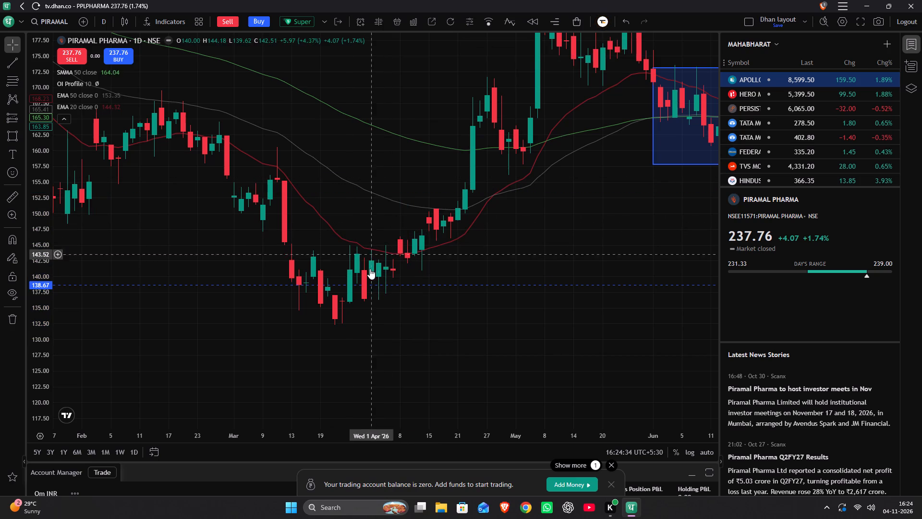
click(365, 284)
key(Delete)
Draw a green demand zone rectangle from 23 October to 28 December 2026, spanning 184.87 to about 194, beneath the existing green zone.
scroll(446, 253, down, 7)
drag(497, 224, 494, 225)
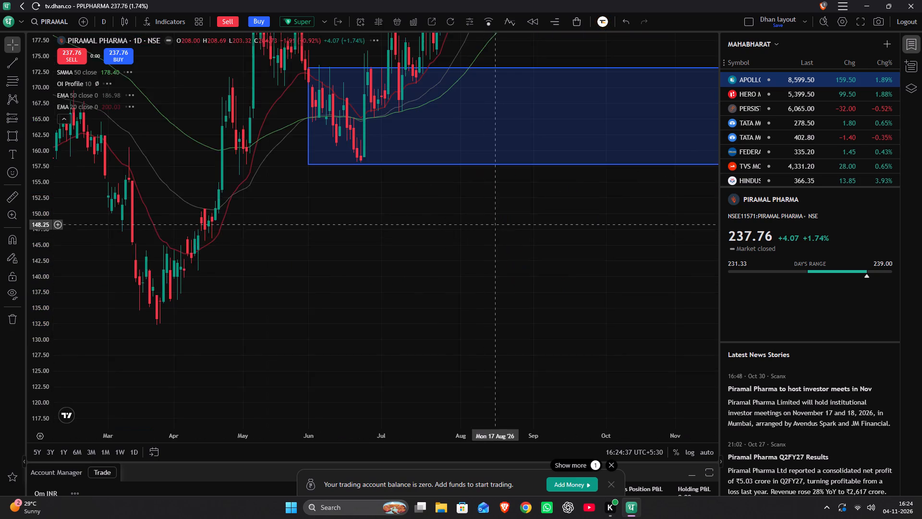
drag(494, 225, 257, 405)
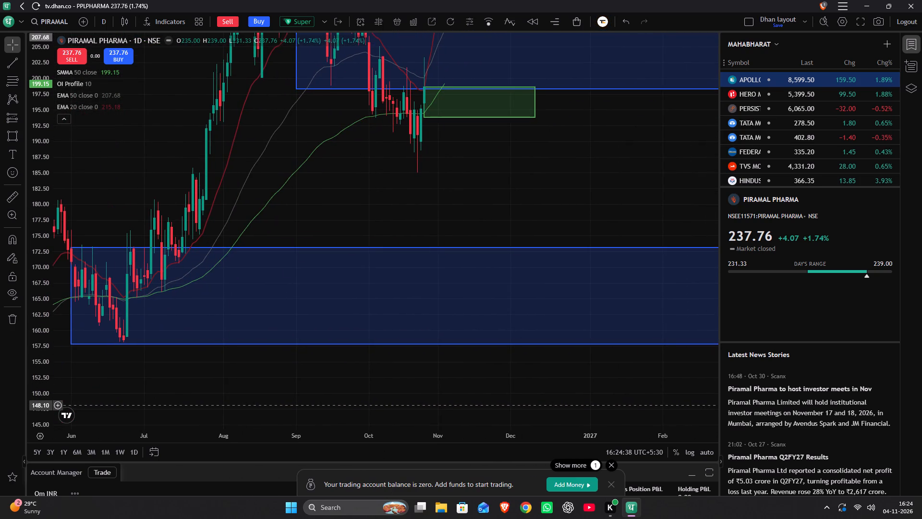
drag(257, 405, 251, 358)
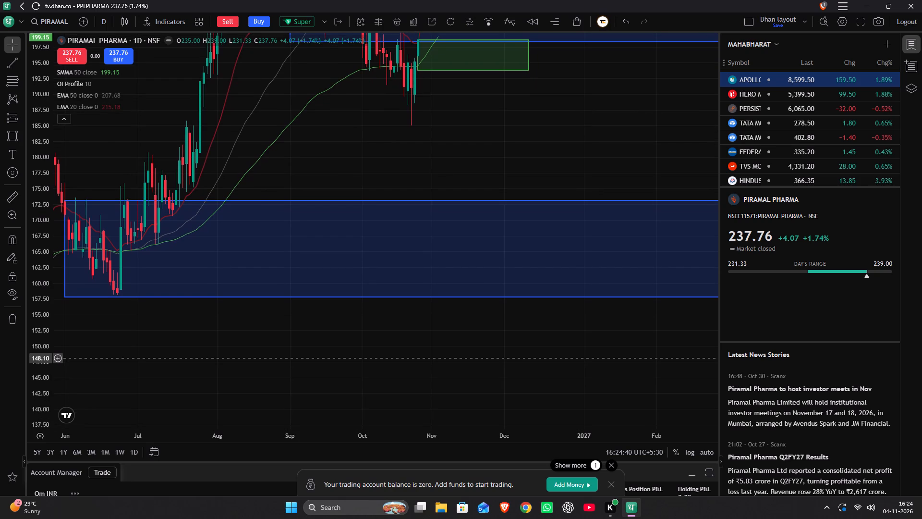
drag(251, 358, 233, 420)
drag(318, 230, 318, 361)
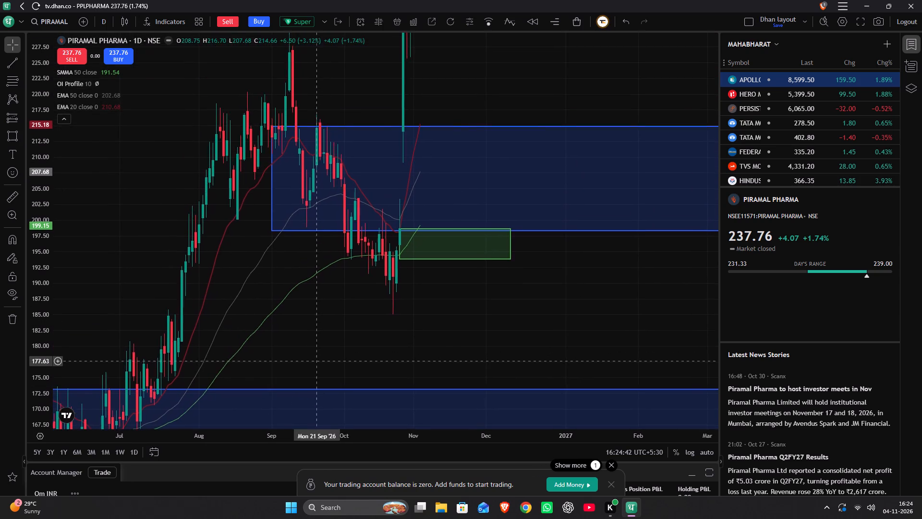
drag(318, 361, 336, 361)
scroll(336, 359, up, 5)
drag(250, 298, 447, 351)
scroll(441, 353, up, 4)
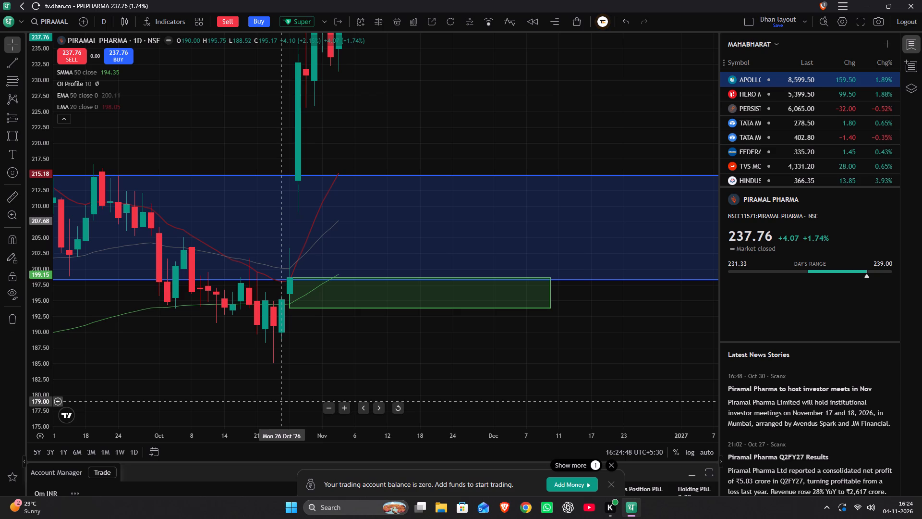
key(alt+shift+r)
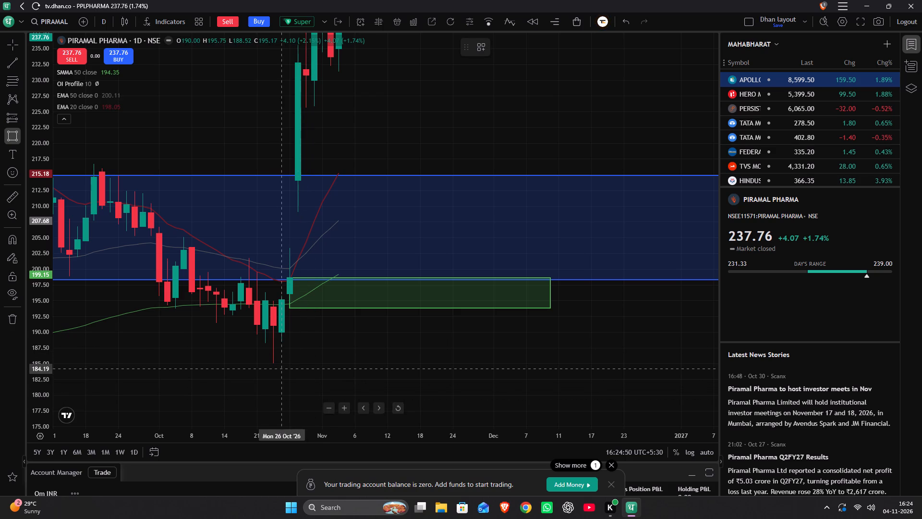
drag(274, 364, 629, 323)
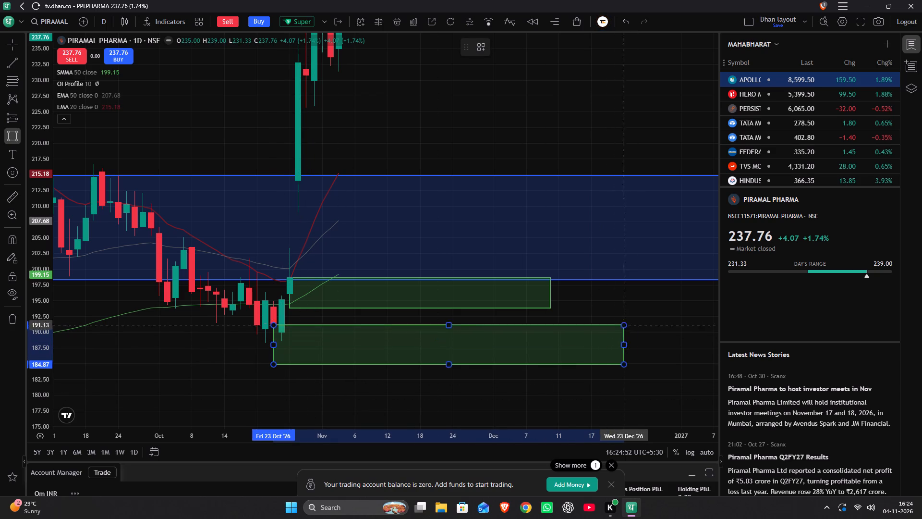
drag(629, 323, 651, 307)
click(651, 307)
click(663, 287)
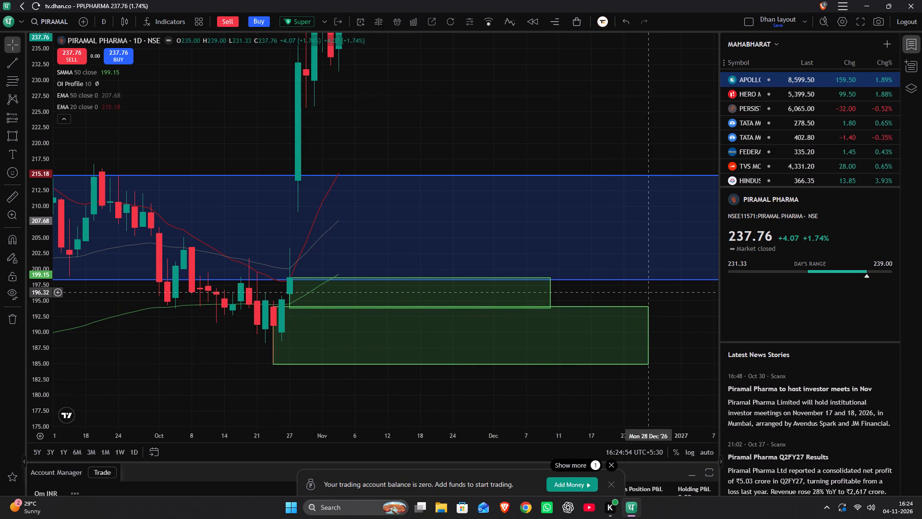
Draw trend lines from 227.75 on 9 September to 191.82 on 26 October 2026, and from 192.20 there up to 235.31 on 3 November.
scroll(636, 296, down, 6)
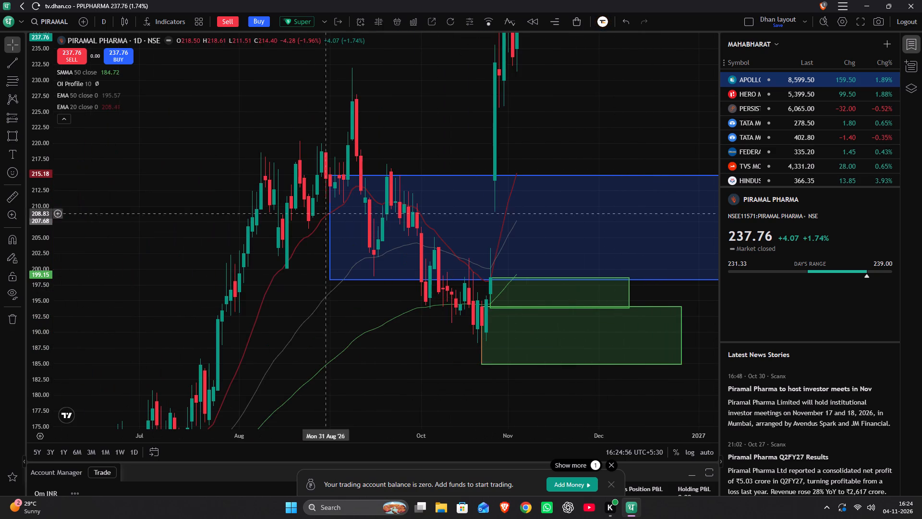
drag(373, 143, 355, 200)
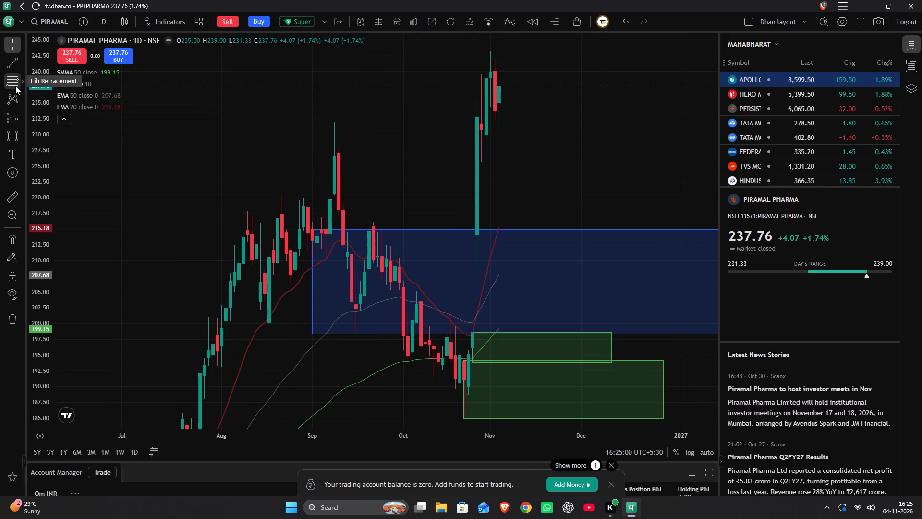
click(8, 67)
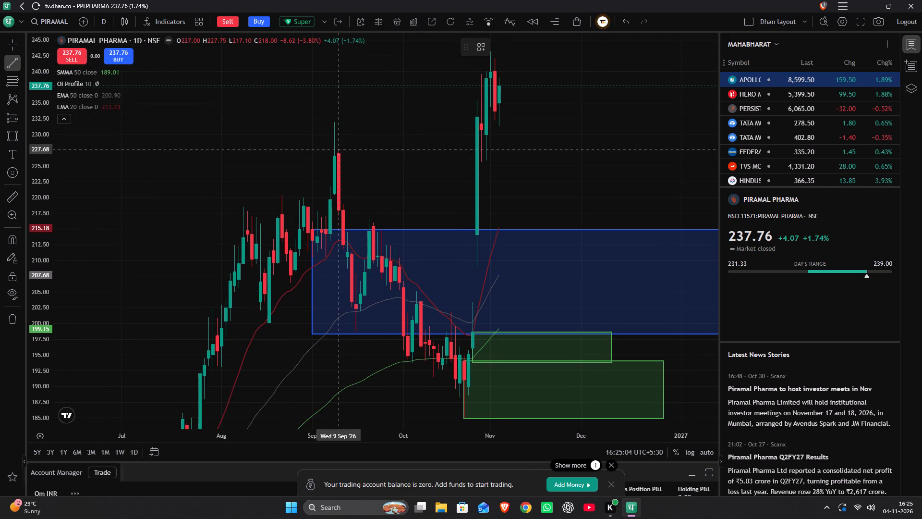
drag(337, 148, 473, 379)
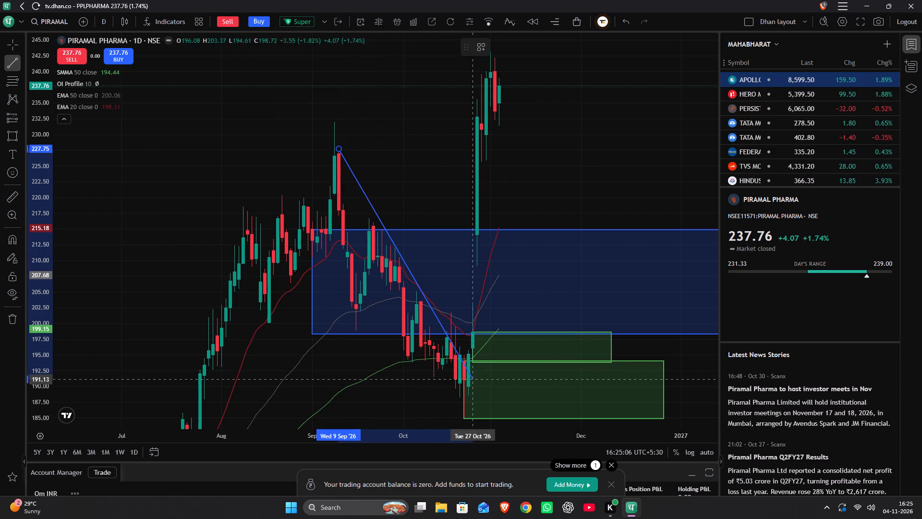
drag(473, 379, 470, 375)
click(470, 375)
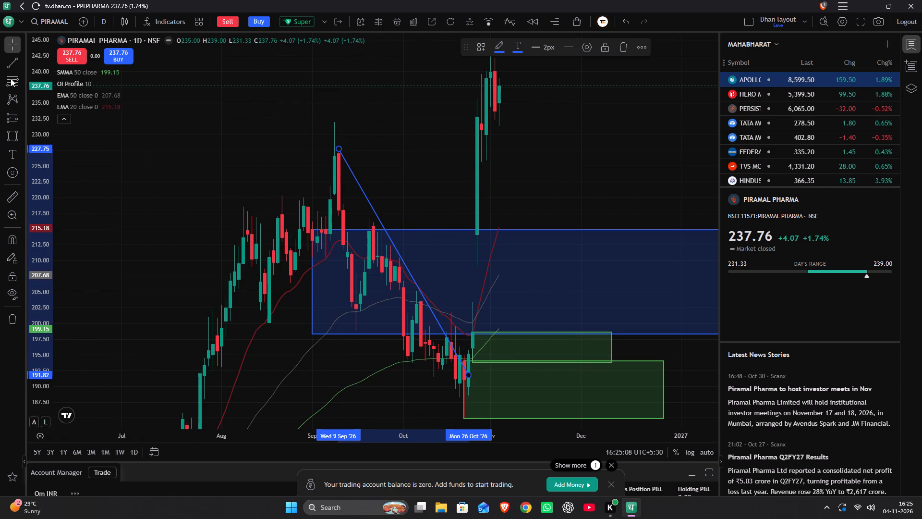
click(8, 60)
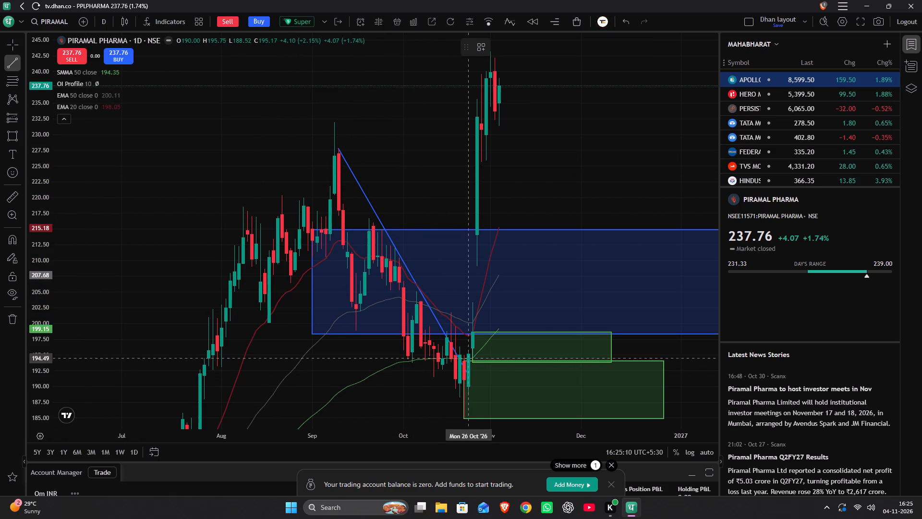
click(469, 372)
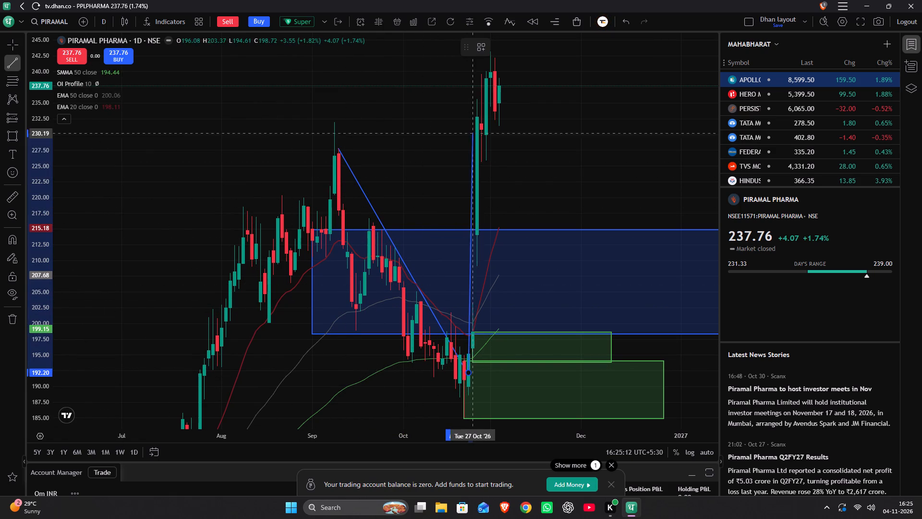
click(495, 101)
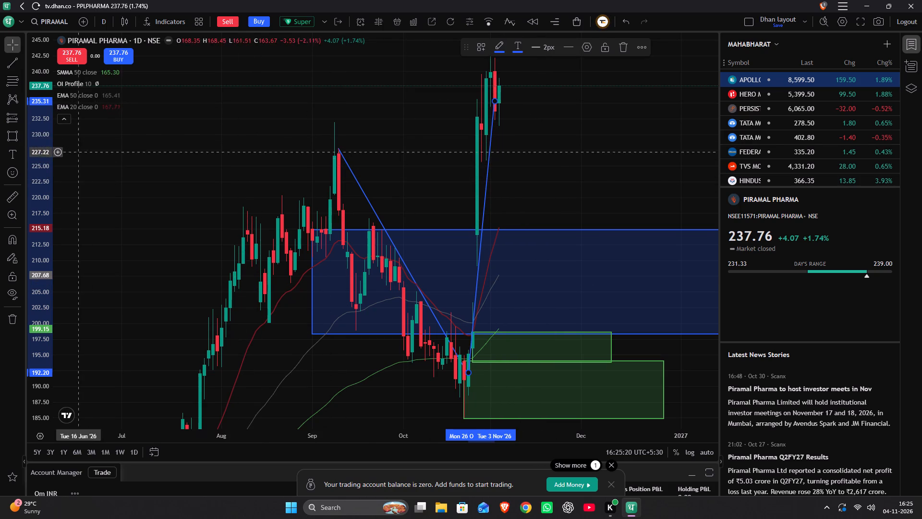
Draw trend lines from 212.72 on 3 September up to 229.13 on 8 September 2026, and from 227.22 down to 211.50 on 16 September.
click(3, 62)
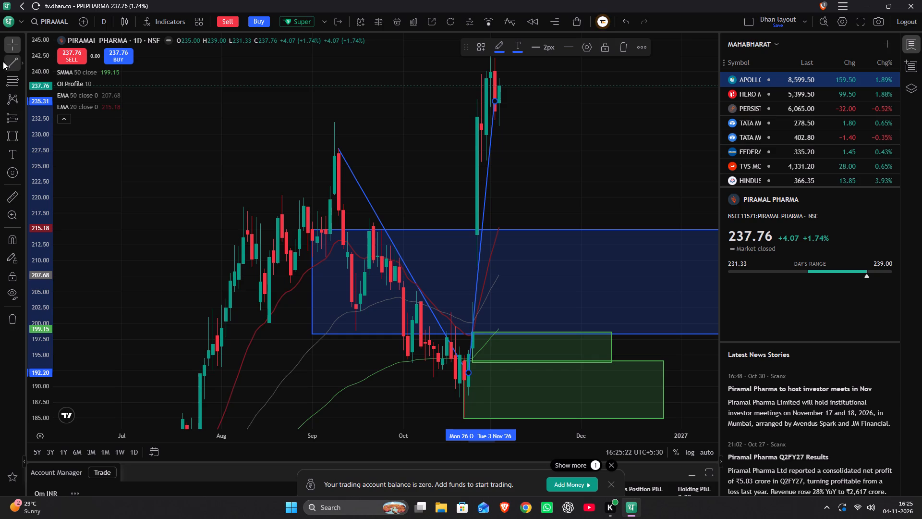
click(321, 243)
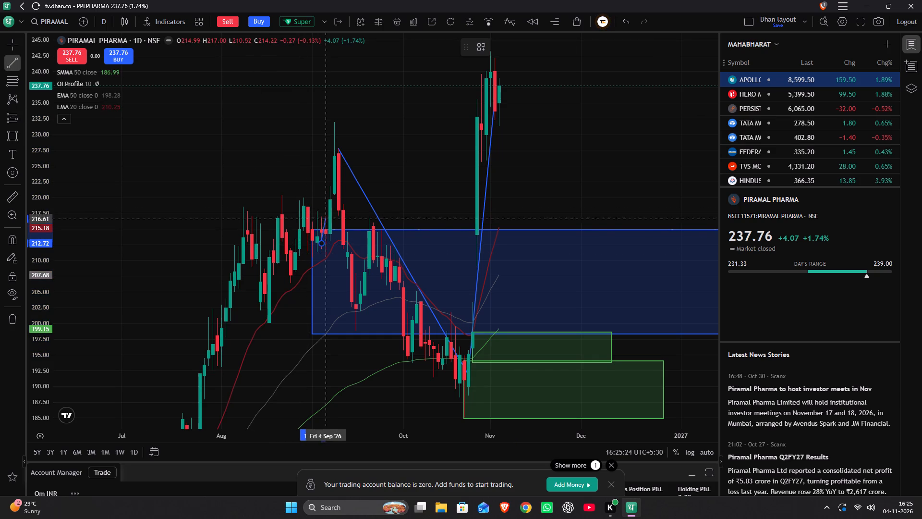
click(335, 140)
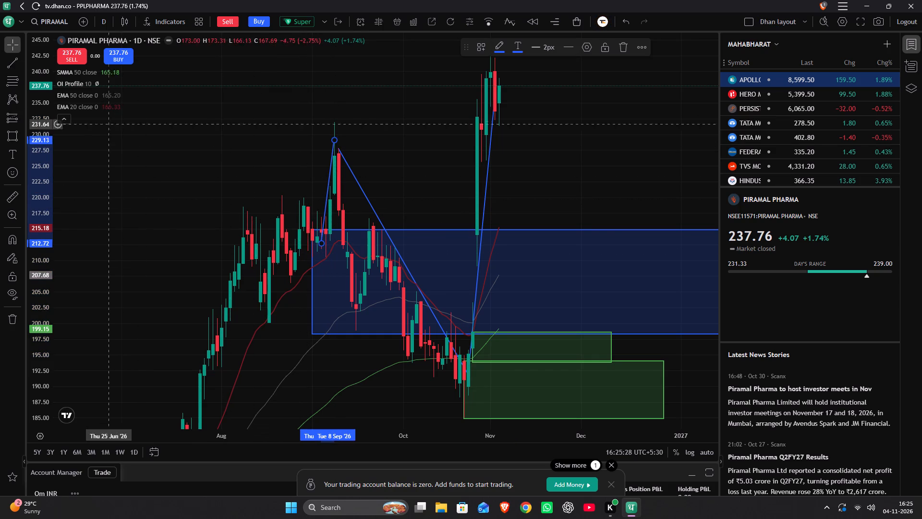
click(7, 60)
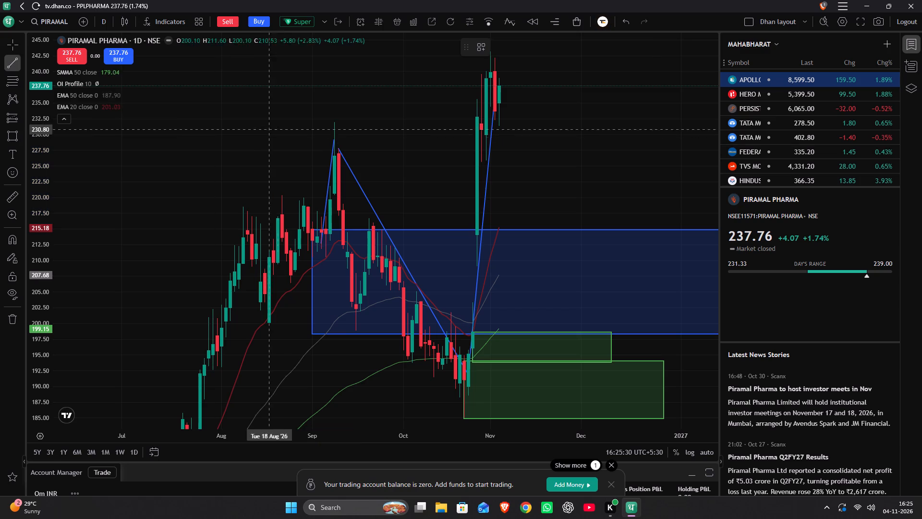
click(13, 64)
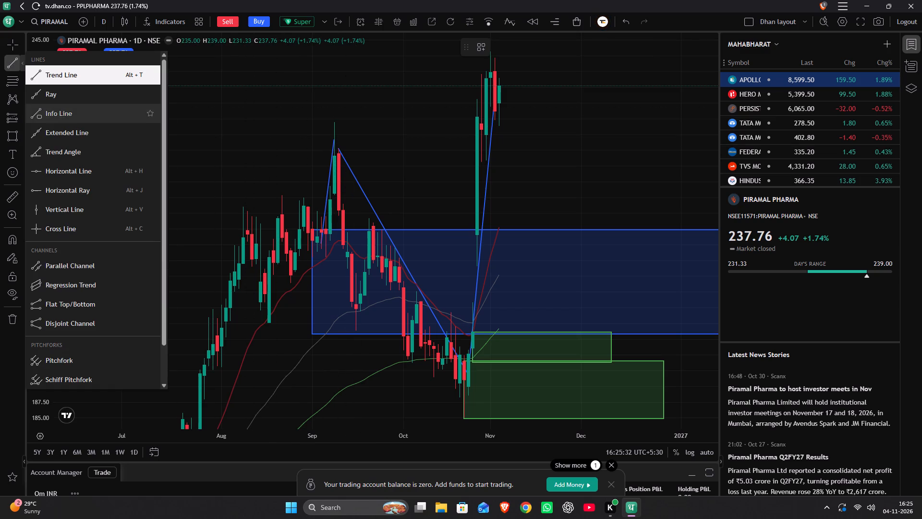
click(338, 152)
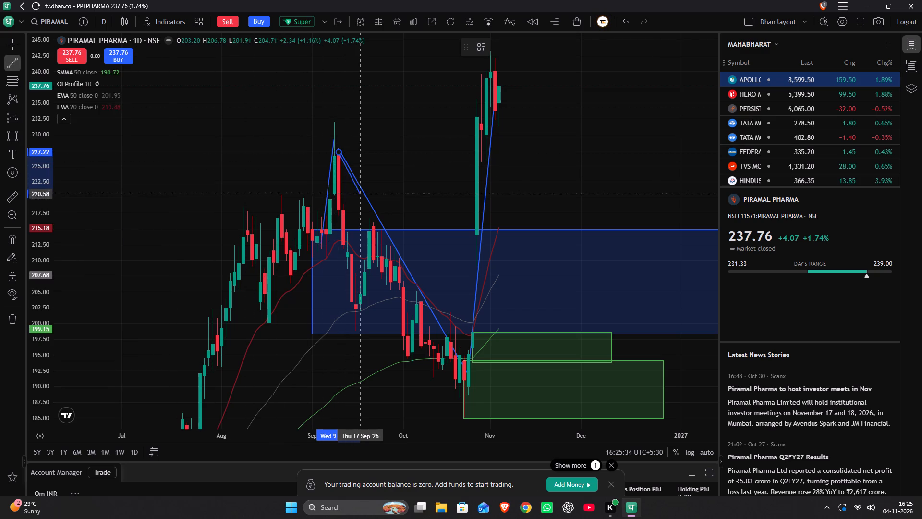
click(354, 251)
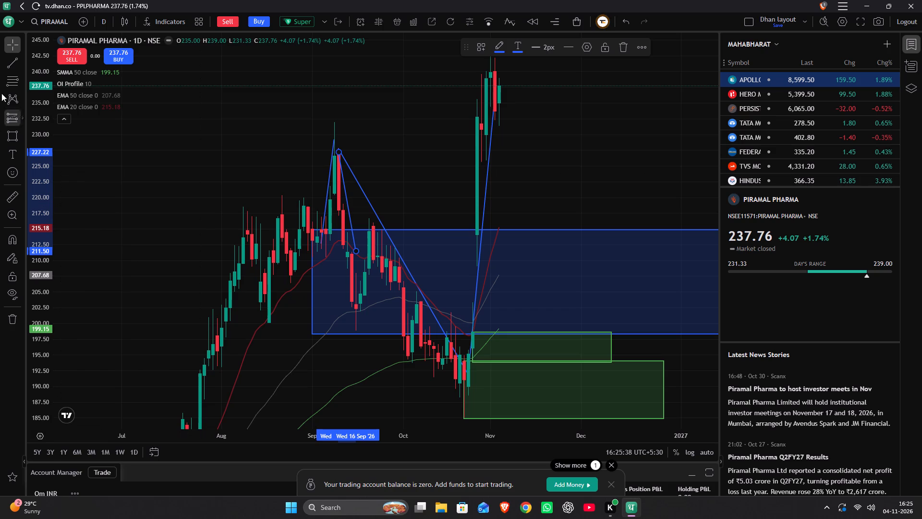
Draw a descending trend line from 220.27 on 7 September to 203.49 on 11 September 2026.
click(16, 61)
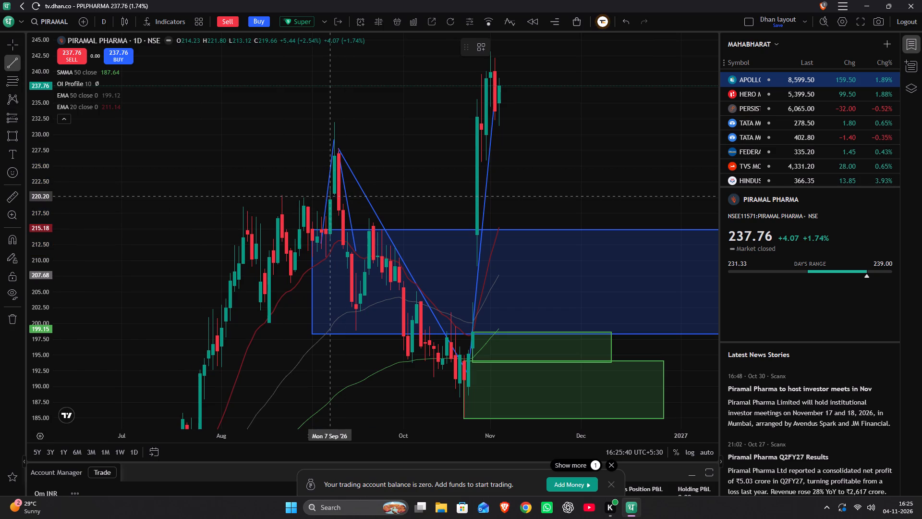
click(330, 196)
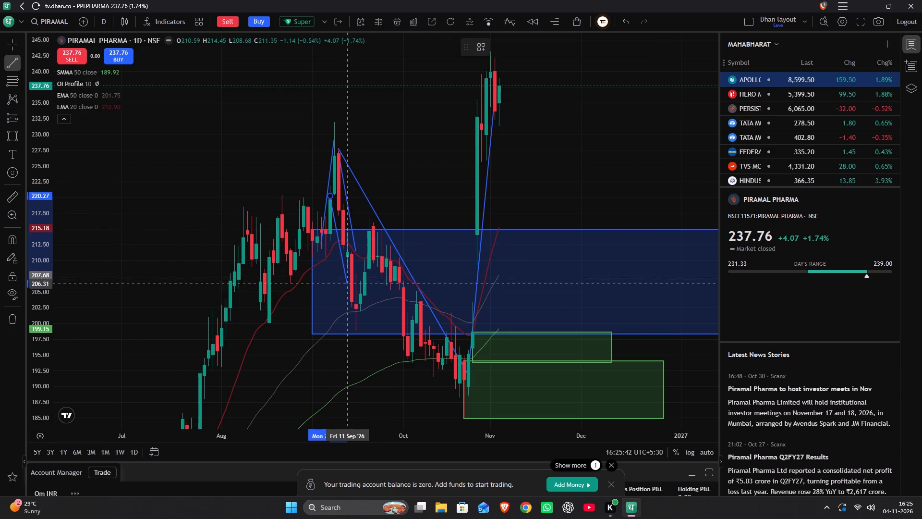
click(347, 301)
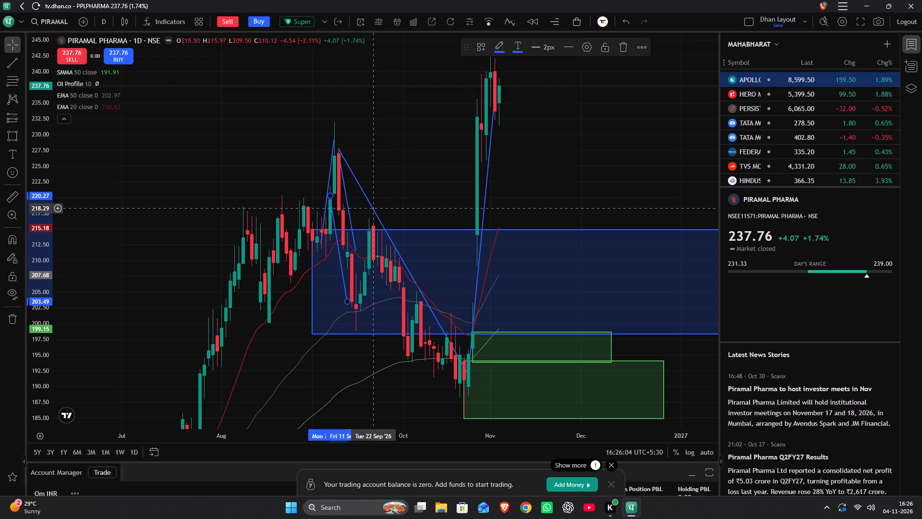
Delete the blue vertical line at 1 October 2025.
scroll(375, 208, up, 6)
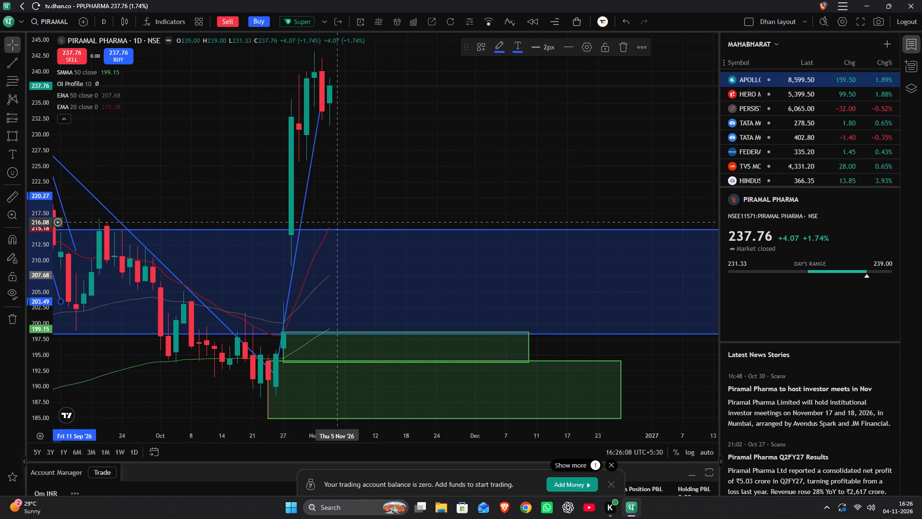
scroll(286, 214, down, 8)
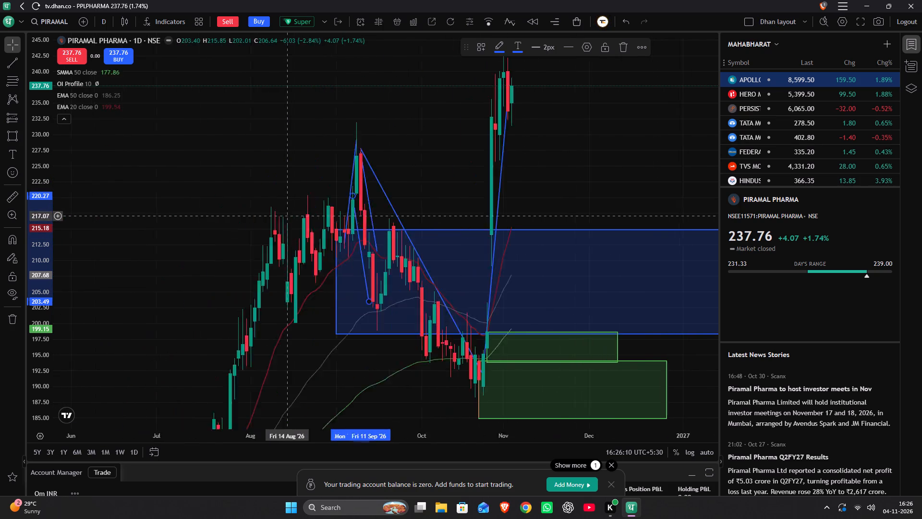
scroll(286, 216, down, 7)
drag(322, 286, 402, 42)
drag(385, 284, 388, 263)
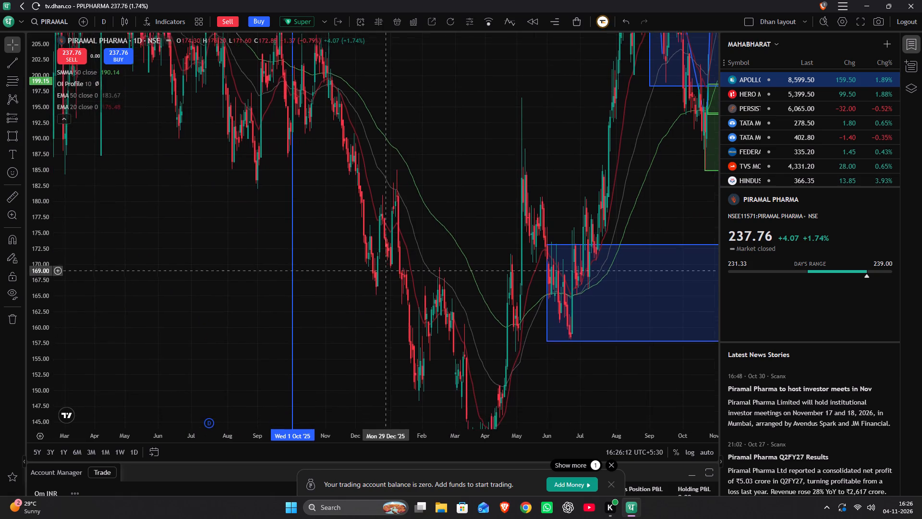
drag(388, 263, 528, 334)
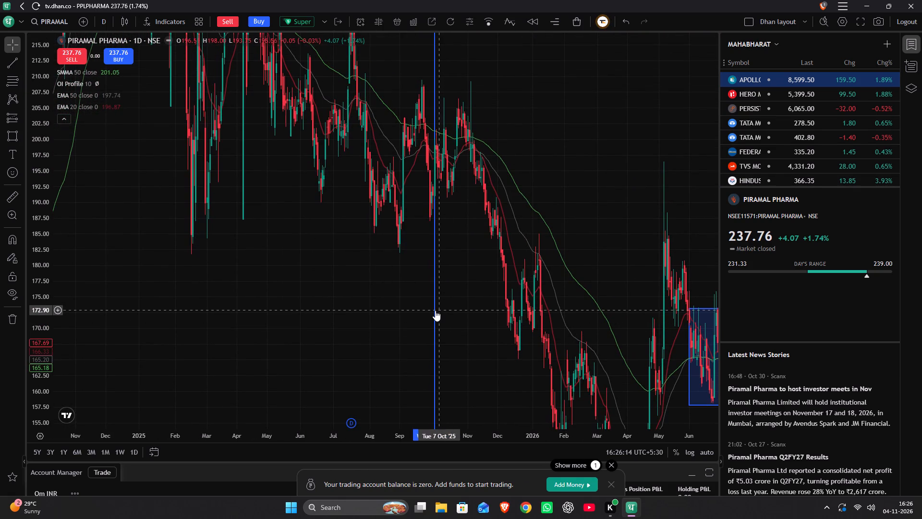
click(435, 311)
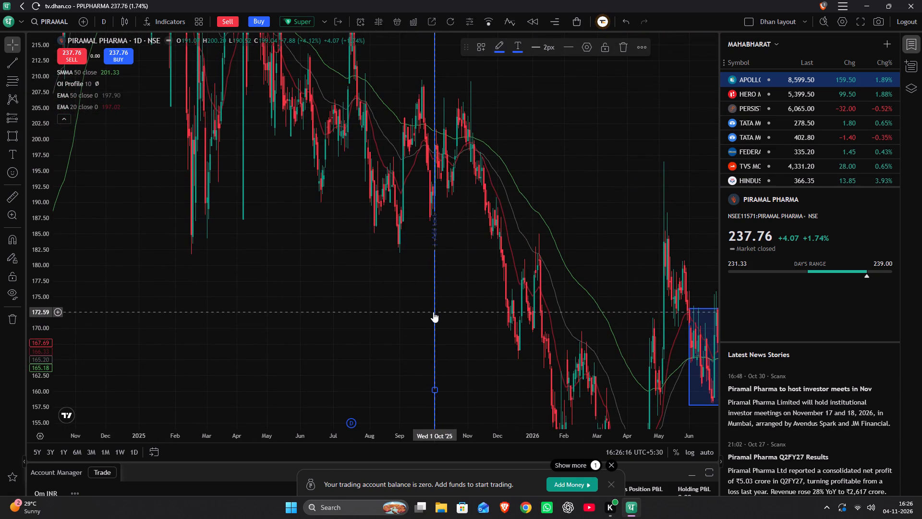
key(BackSpace)
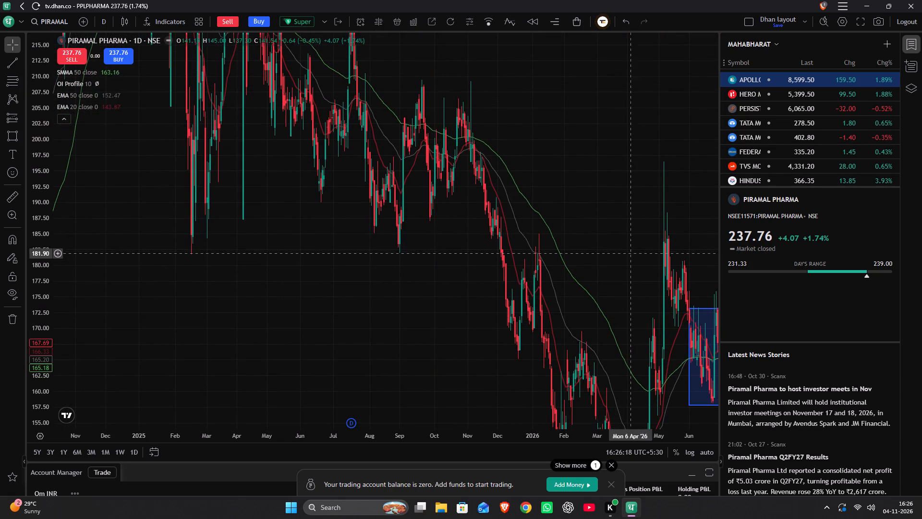
Search the symbols for "premier" and open the NSE chart of Premier Energies.
drag(602, 236, 512, 347)
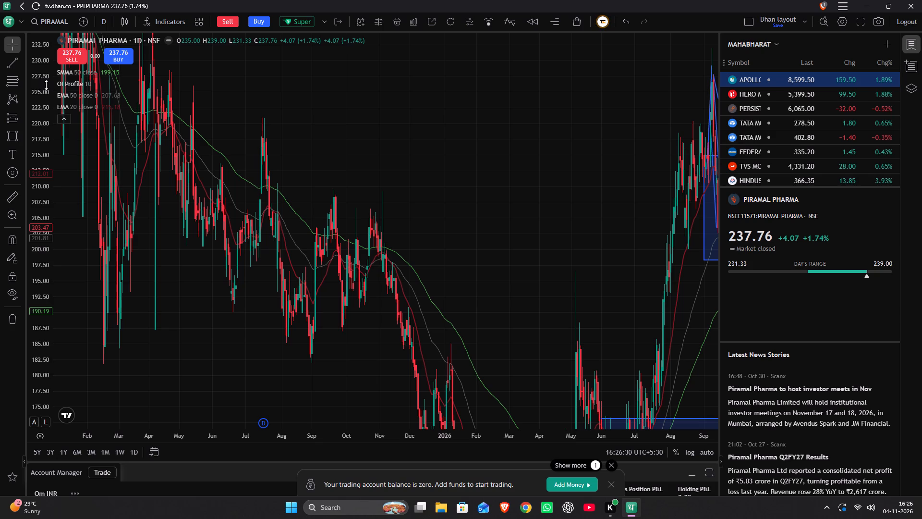
click(35, 21)
key(BackSpace)
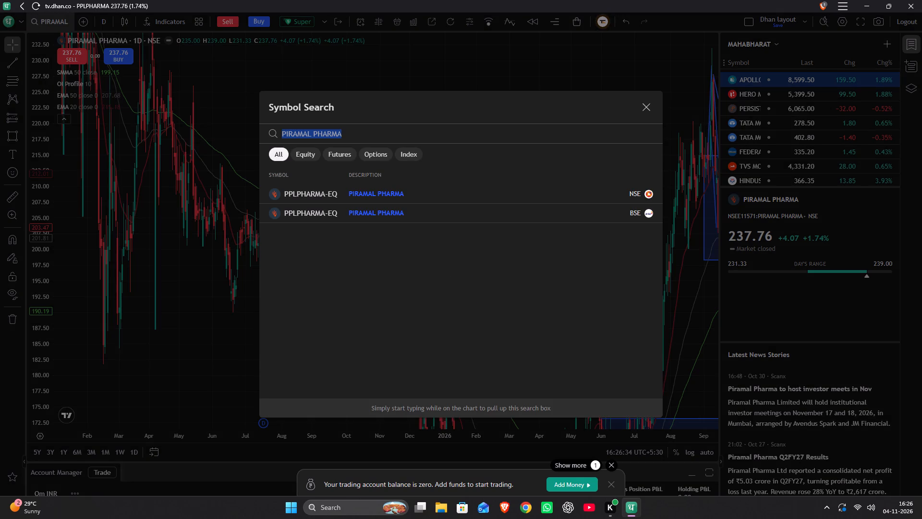
text(premi)
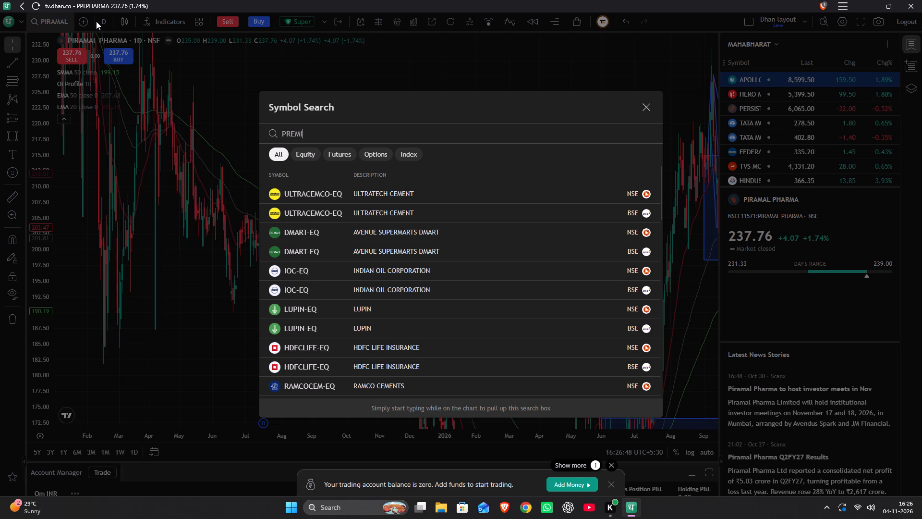
text(er)
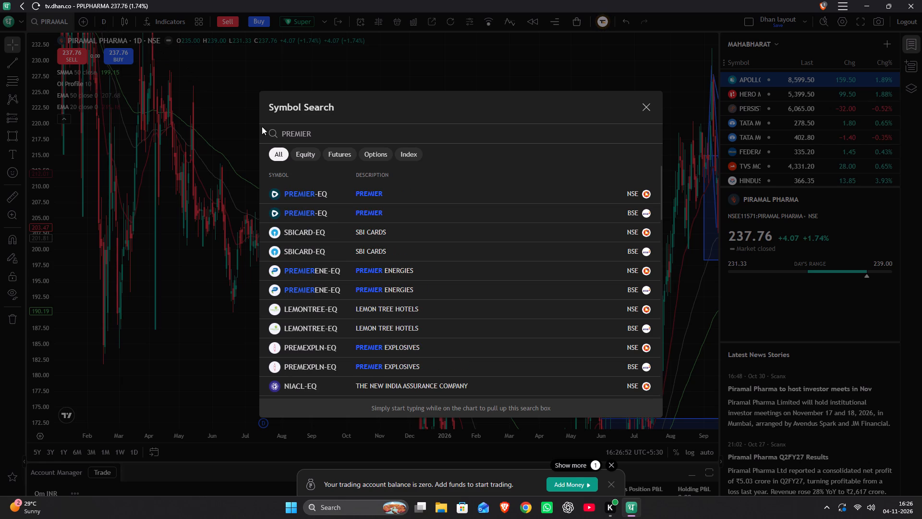
click(402, 272)
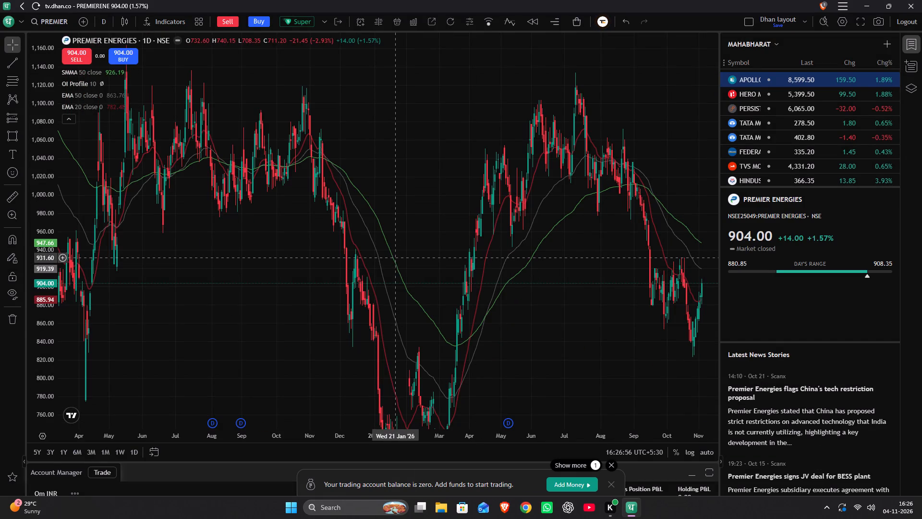
Set the Premier Energies chart interval to 1 day.
scroll(397, 252, up, 10)
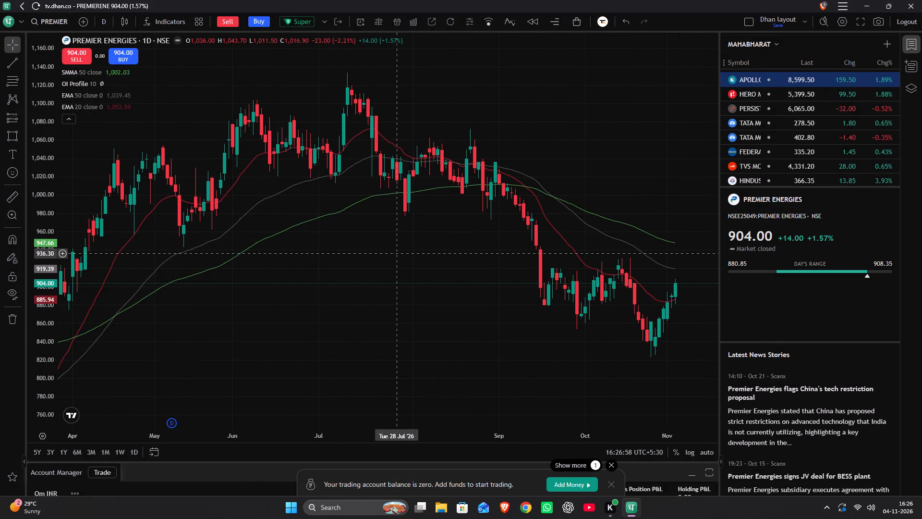
text(1de)
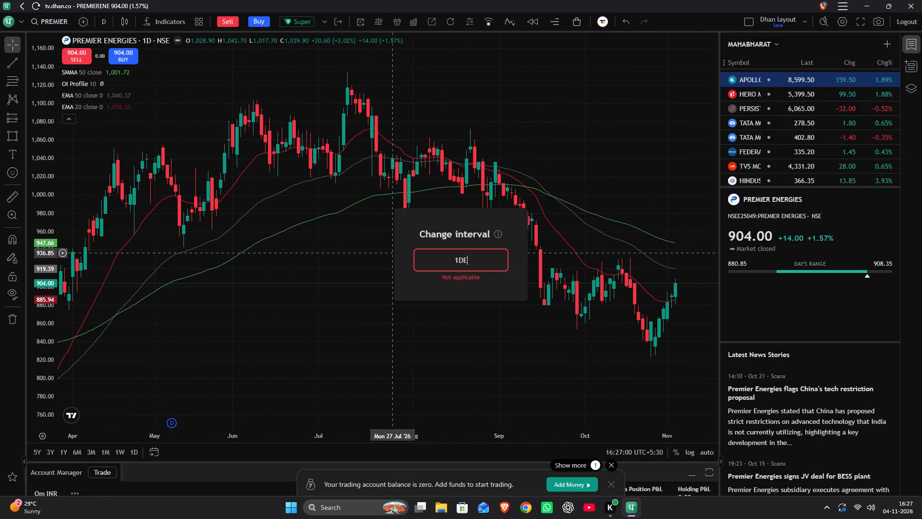
key(BackSpace)
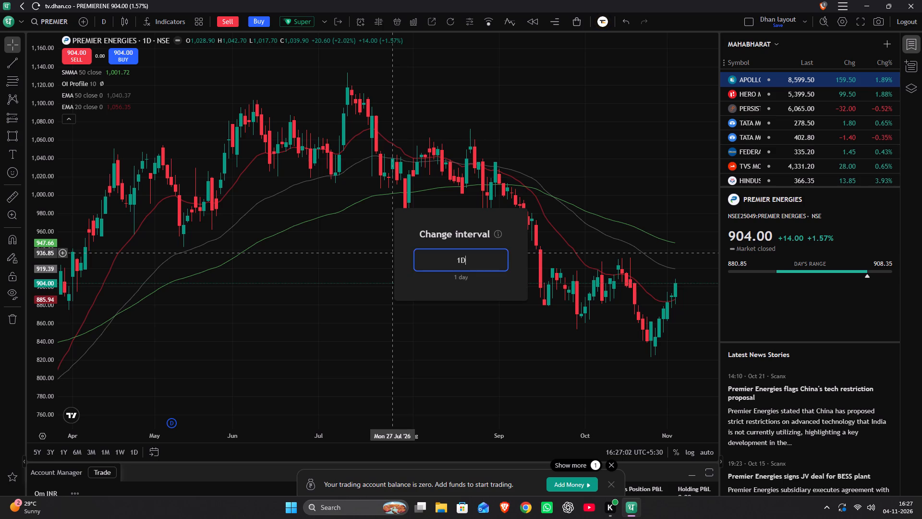
key(Return)
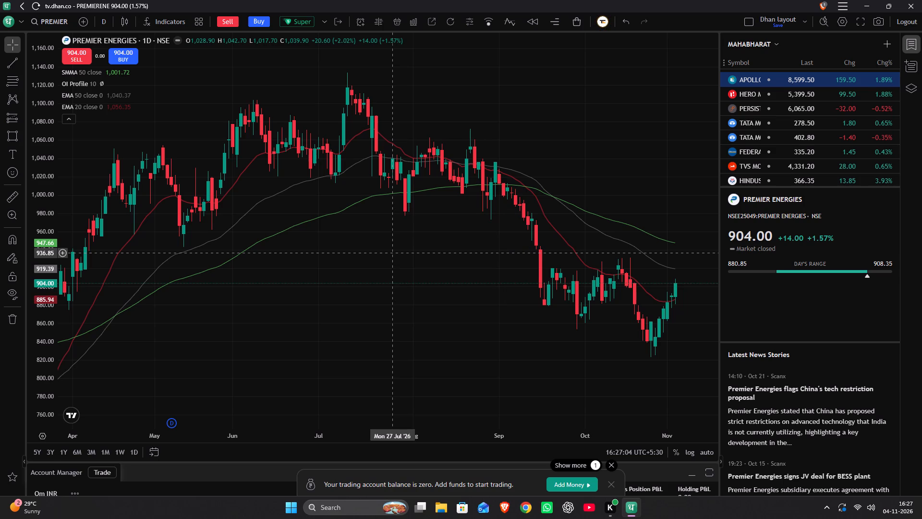
Set the Premier Energies chart interval to 1 month.
key(1)
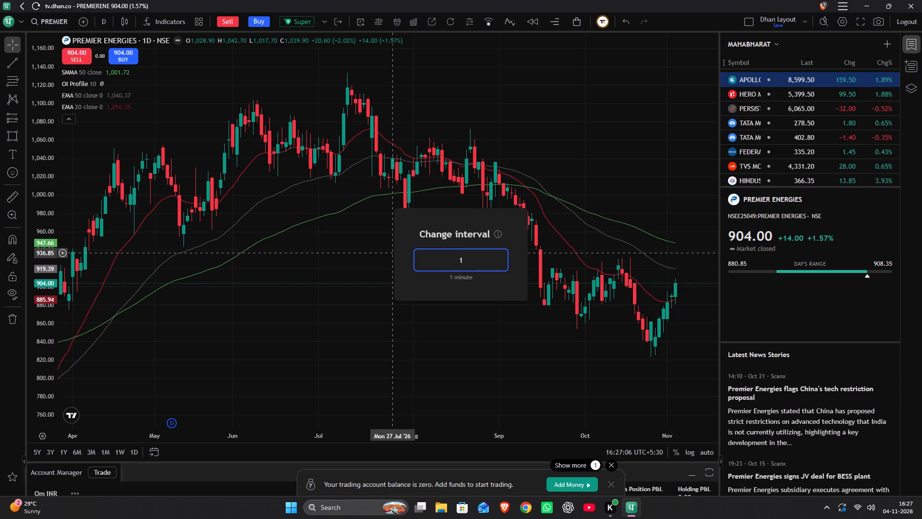
key(d)
key(BackSpace)
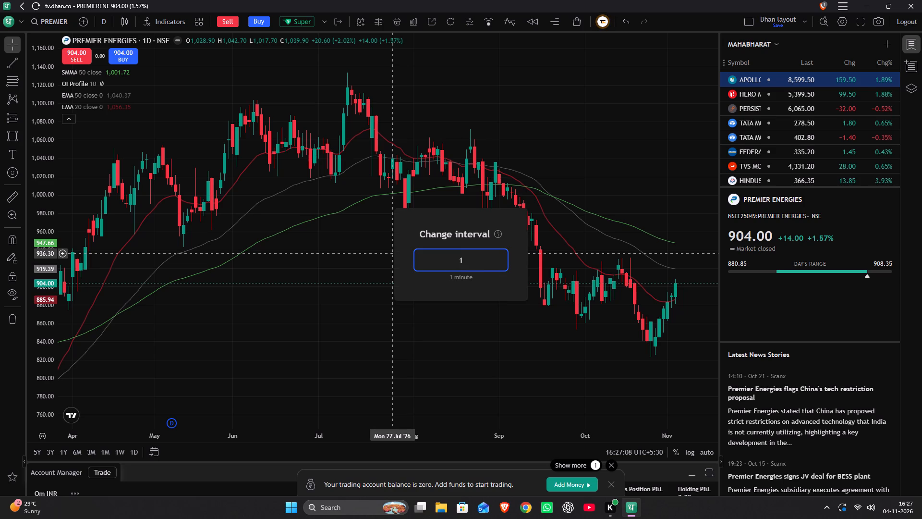
key(m)
key(Return)
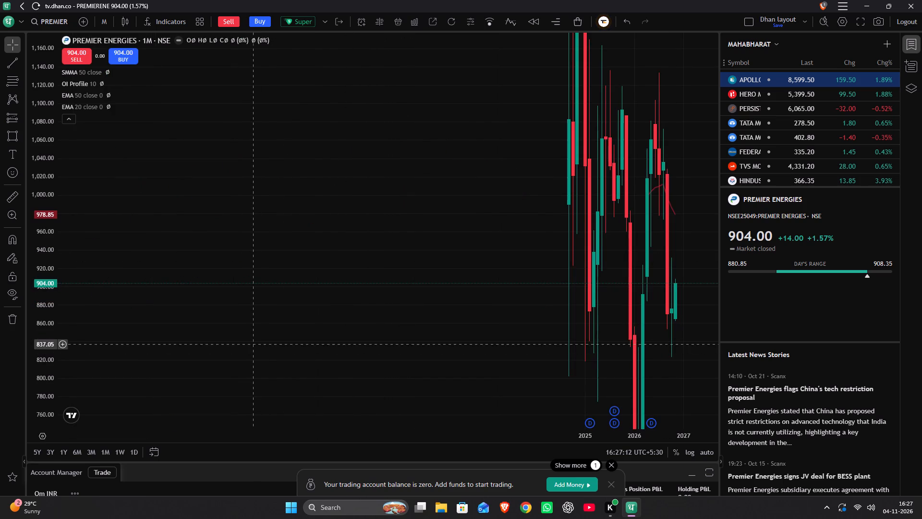
Draw a rectangle from 1 February 2026 to 1 September 2027, spanning prices of about 655.90 to 729.95.
scroll(329, 289, up, 13)
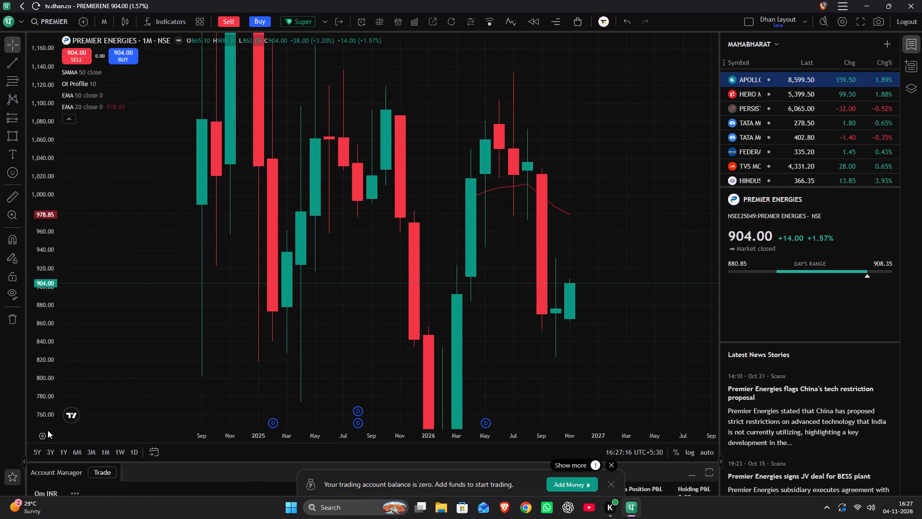
drag(309, 336, 341, 96)
drag(341, 99, 334, 163)
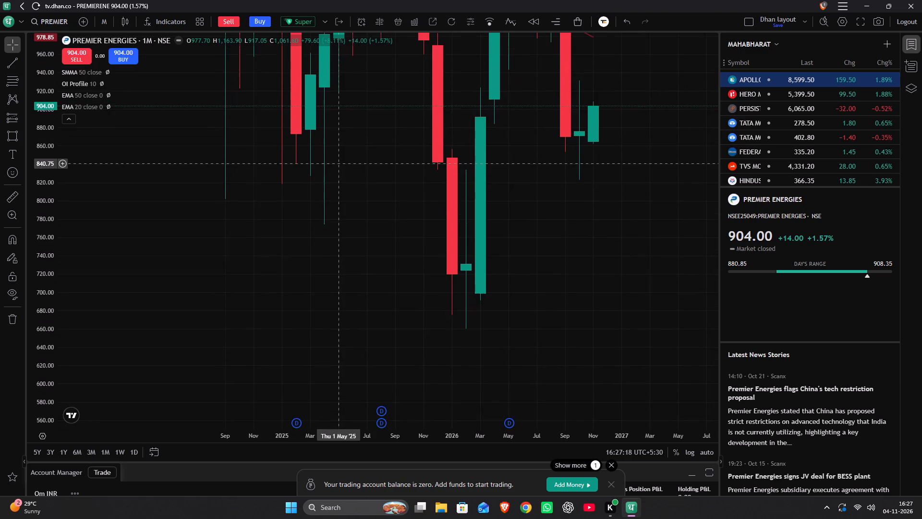
drag(334, 163, 206, 196)
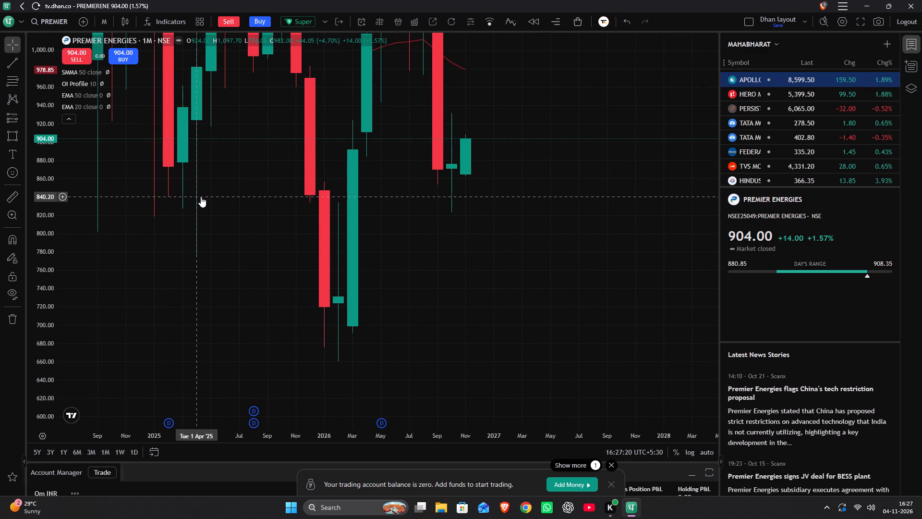
key(alt+shift+r)
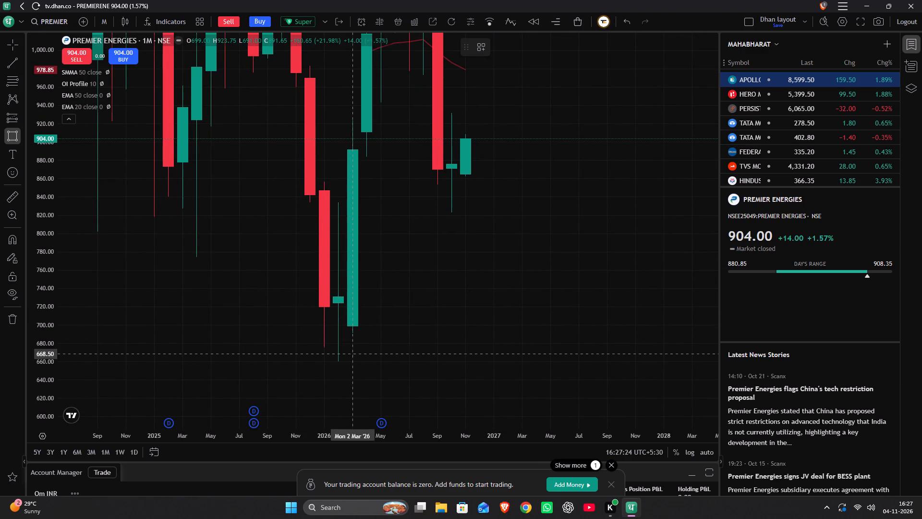
drag(338, 365, 458, 334)
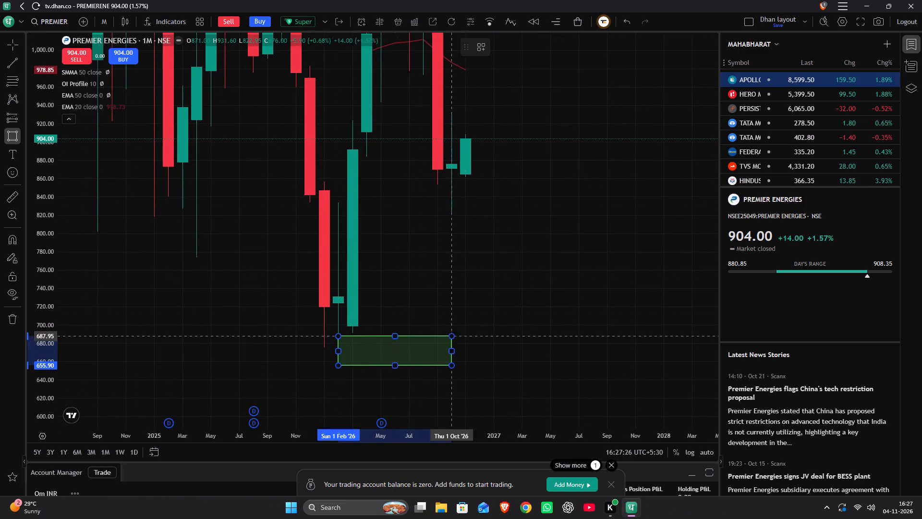
drag(458, 334, 462, 331)
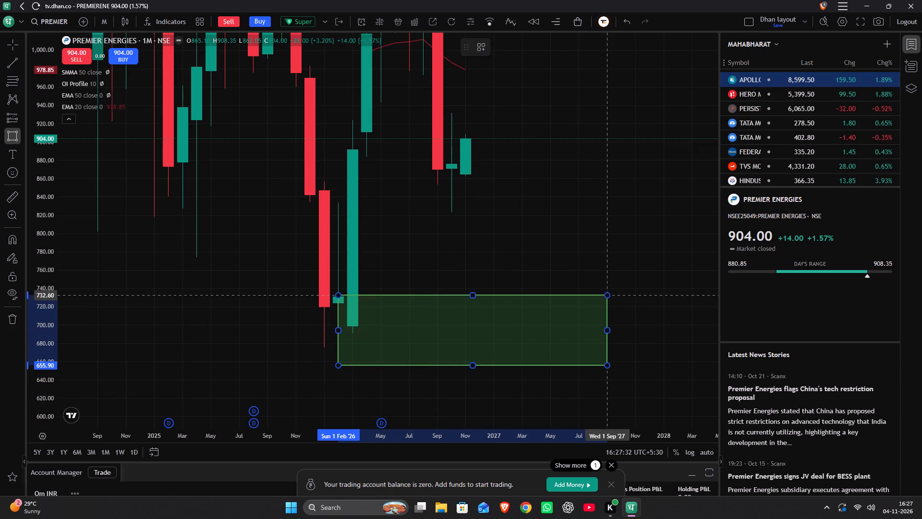
click(608, 297)
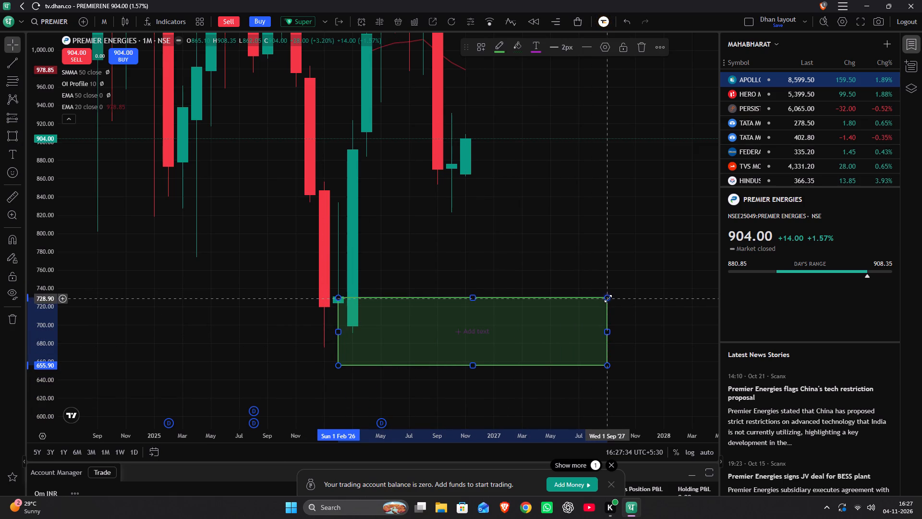
click(591, 237)
Apply the MONTHLY DEMAND ZONE template to the green rectangle between 655.90 and 729.95.
drag(596, 216, 542, 394)
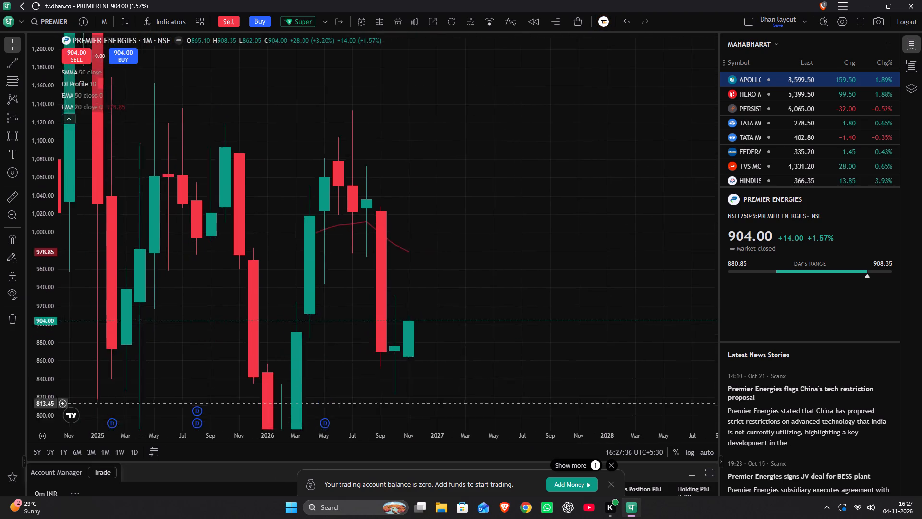
drag(542, 394, 618, 198)
scroll(609, 212, down, 6)
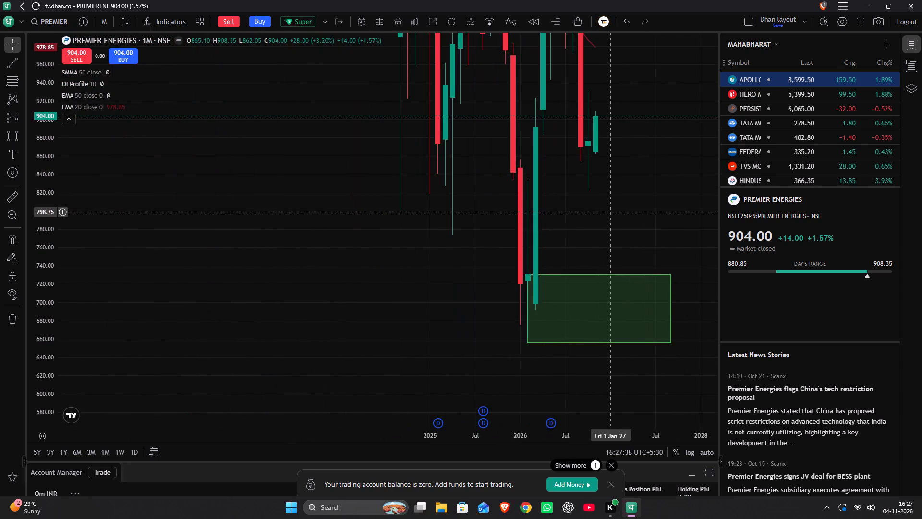
scroll(609, 213, down, 4)
drag(369, 291, 370, 291)
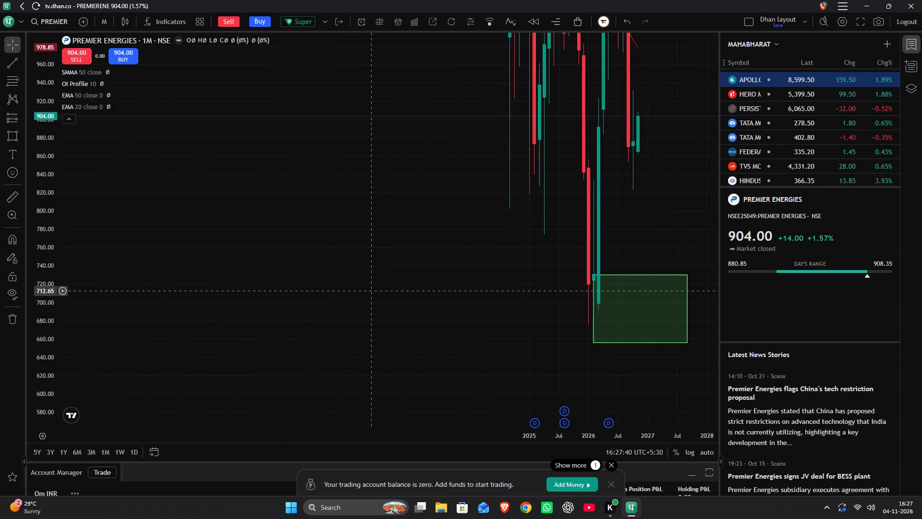
drag(370, 291, 306, 321)
scroll(308, 325, up, 6)
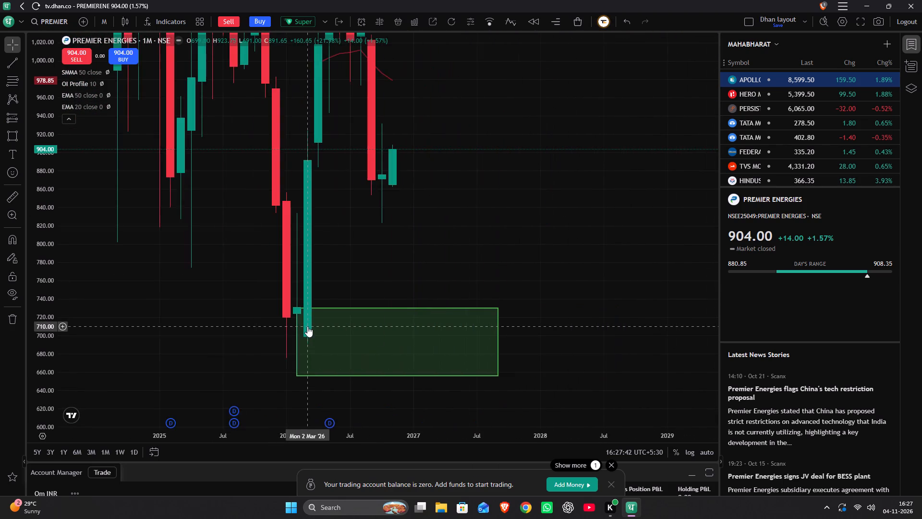
scroll(307, 326, up, 4)
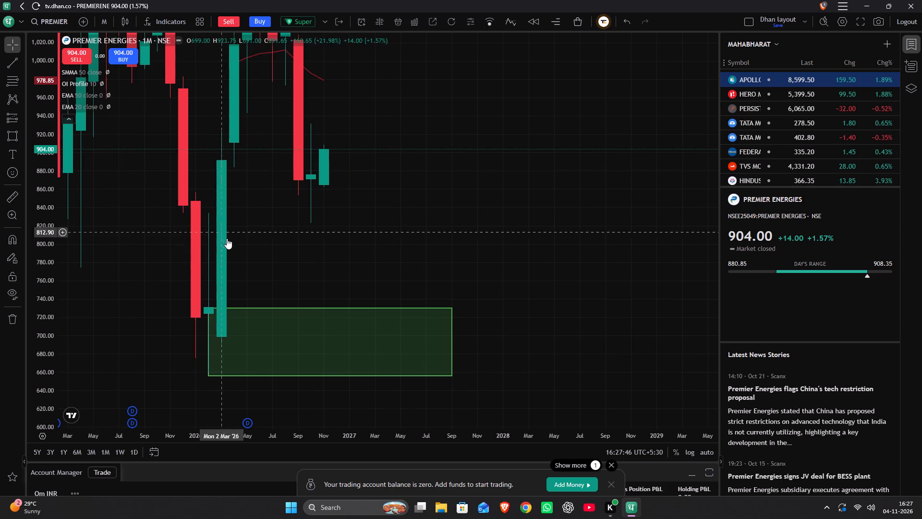
click(246, 310)
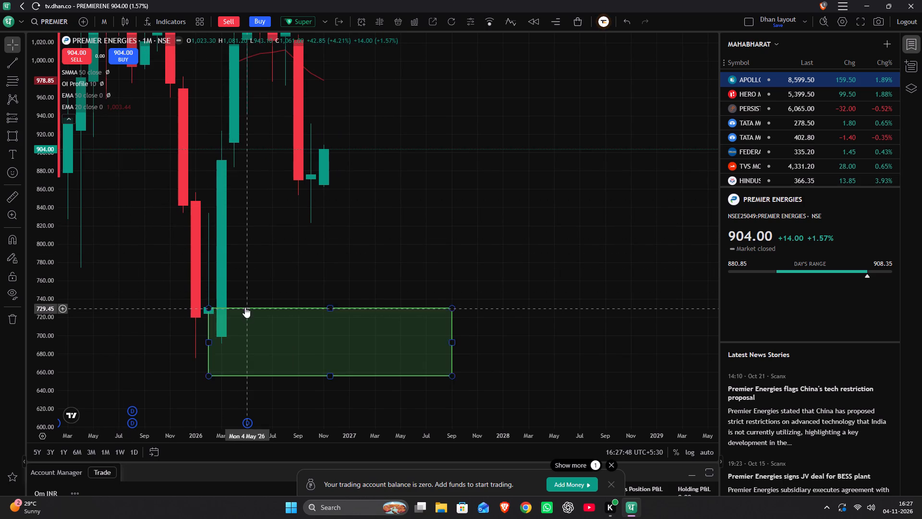
click(244, 305)
double_click(241, 317)
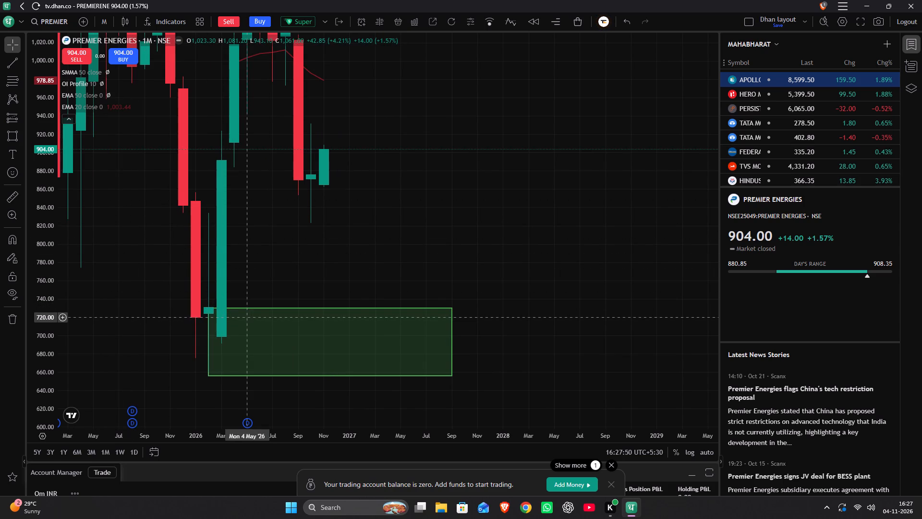
click(243, 309)
double_click(244, 307)
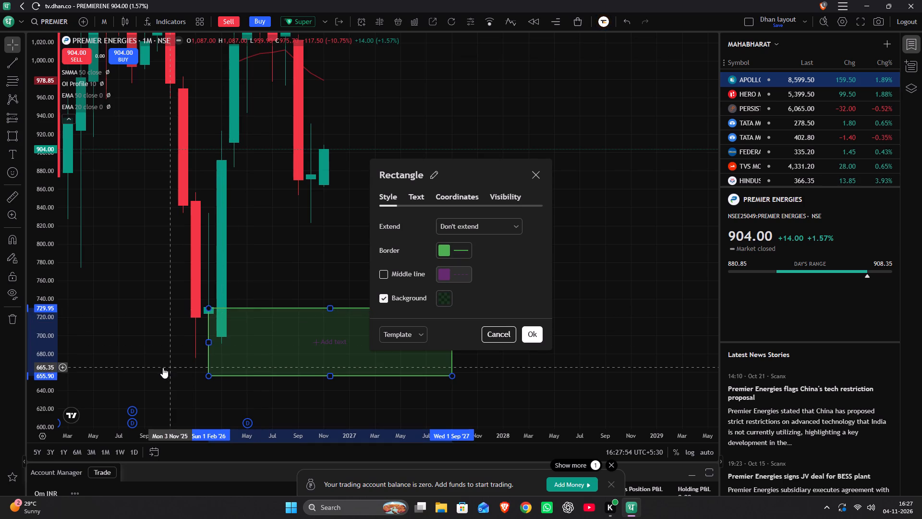
click(413, 334)
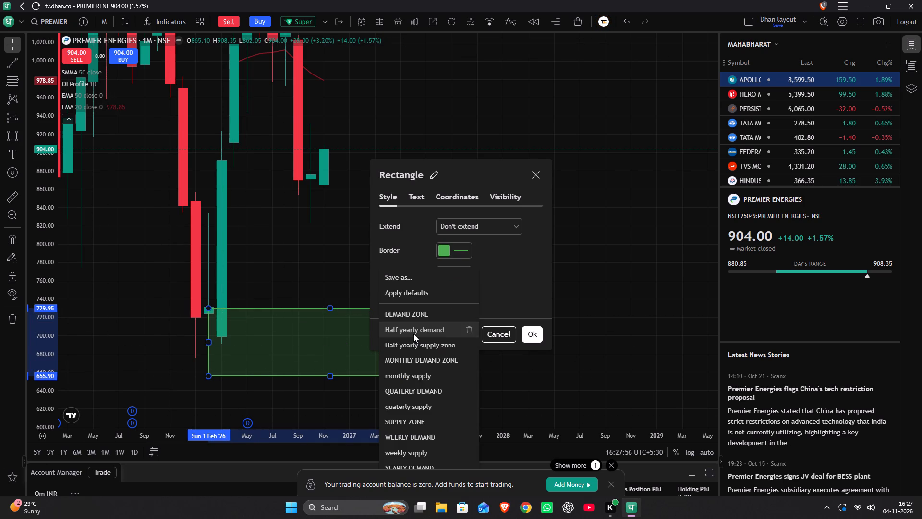
click(421, 358)
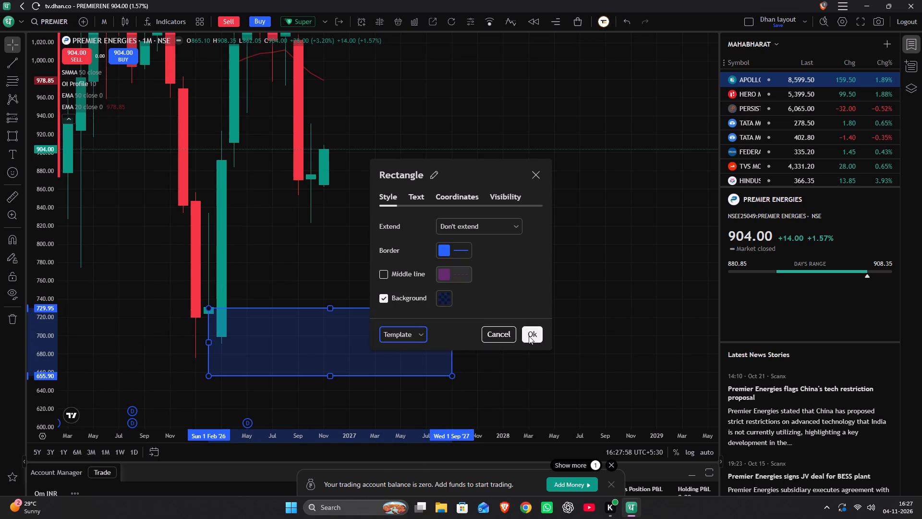
click(529, 336)
Draw a rectangle from 1 July 2026 to 1 October 2027, spanning prices of about 1,020.85 to 1,136.35.
drag(416, 110, 432, 299)
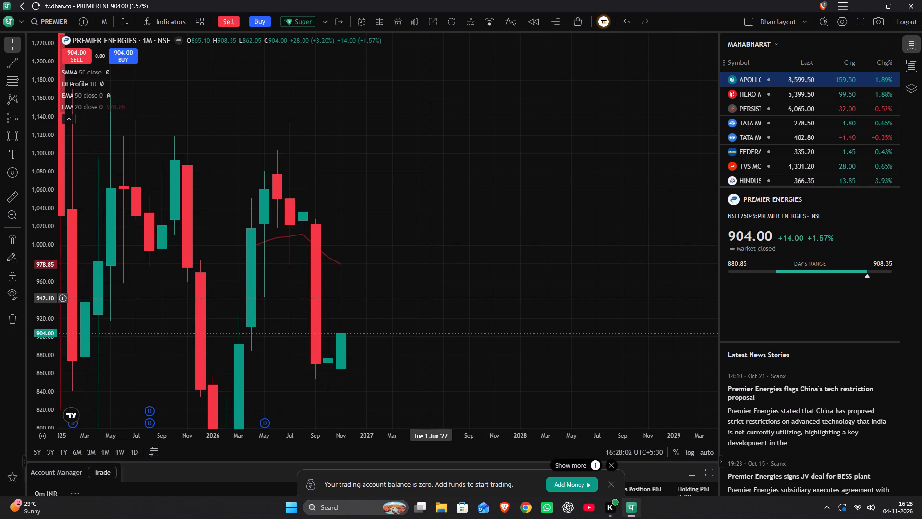
key(alt+shift+r)
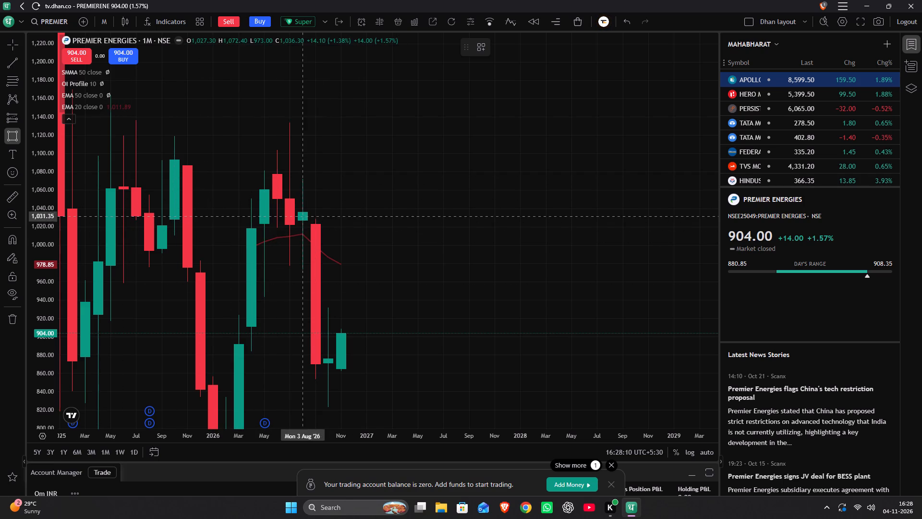
drag(293, 226, 476, 120)
click(476, 120)
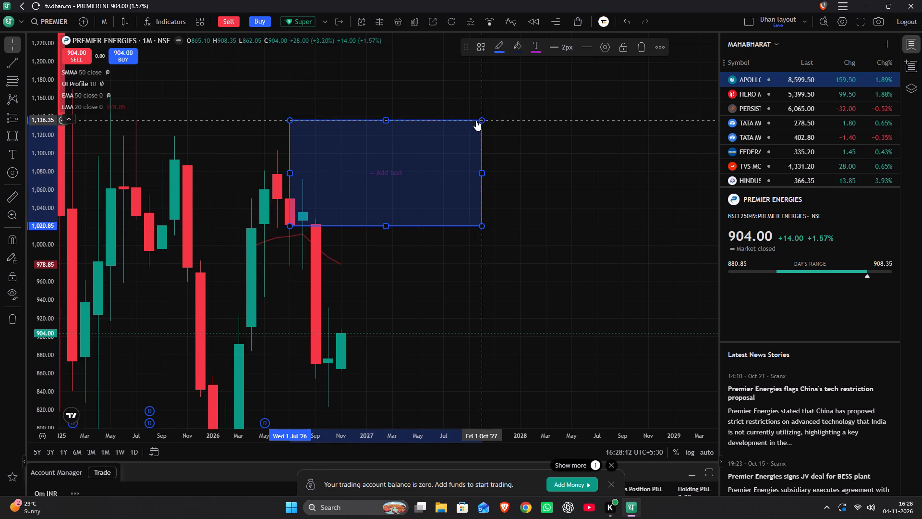
Apply the monthly supply template to the rectangle between 1,020.85 and 1,136.35.
double_click(442, 144)
double_click(437, 169)
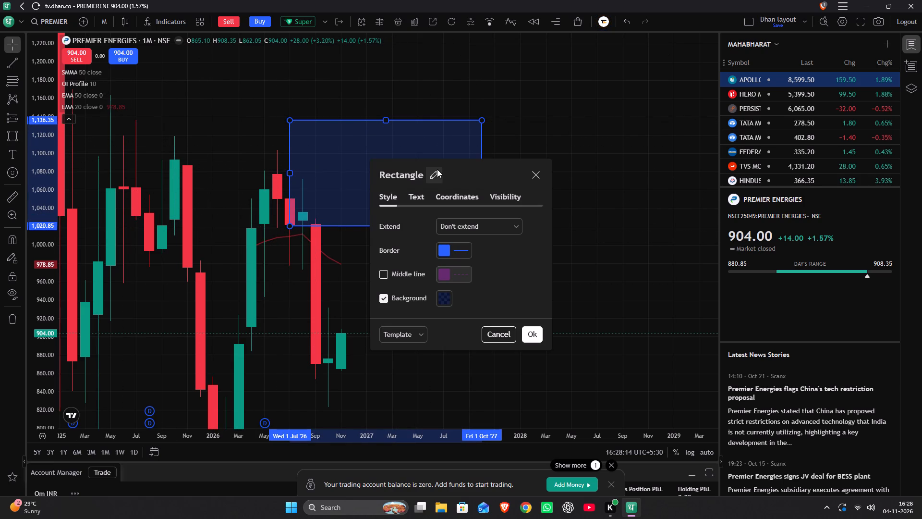
click(417, 330)
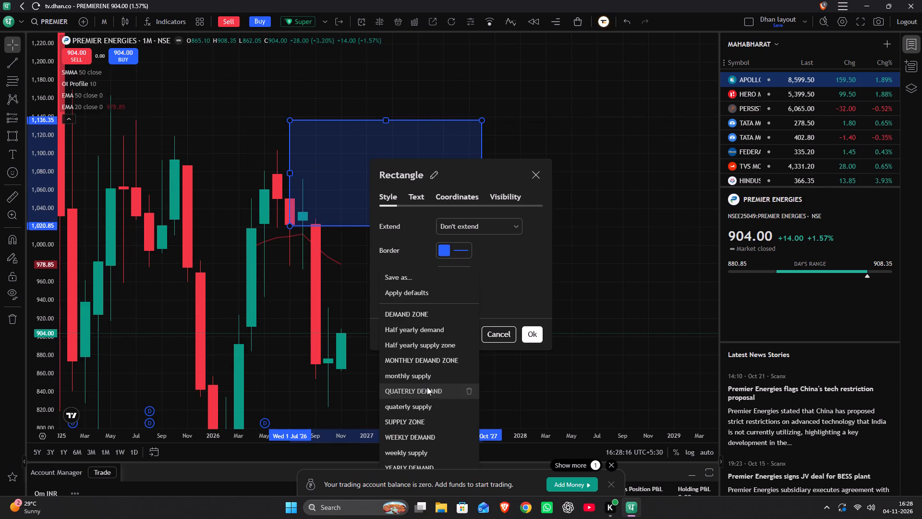
click(427, 382)
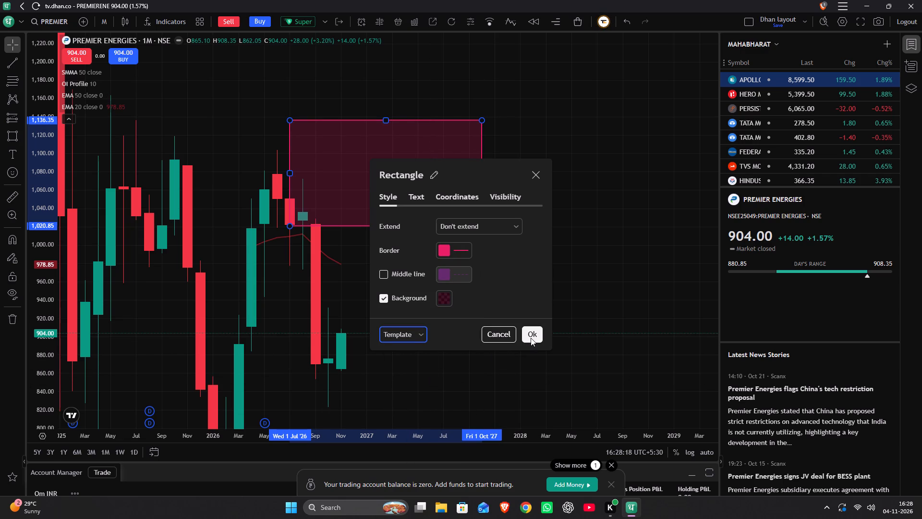
click(531, 337)
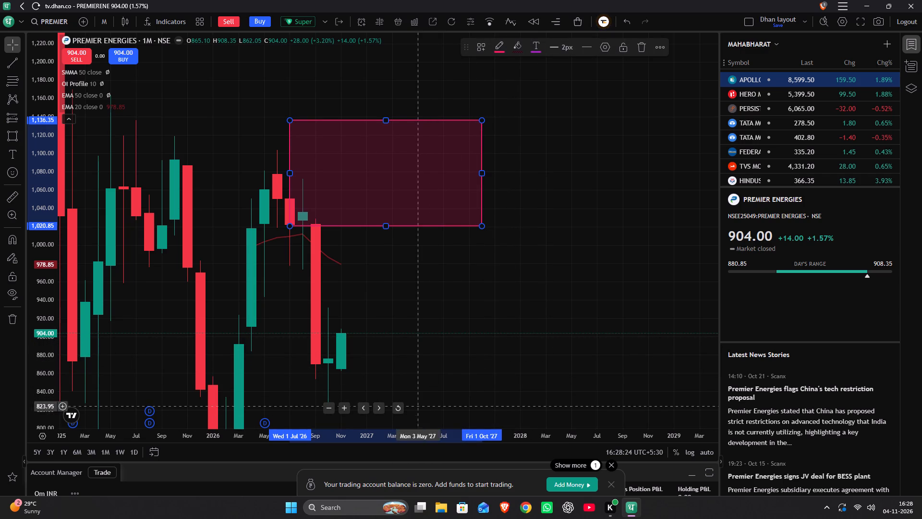
click(512, 276)
Set the Premier Energies chart interval to 3 months.
drag(473, 303, 547, 236)
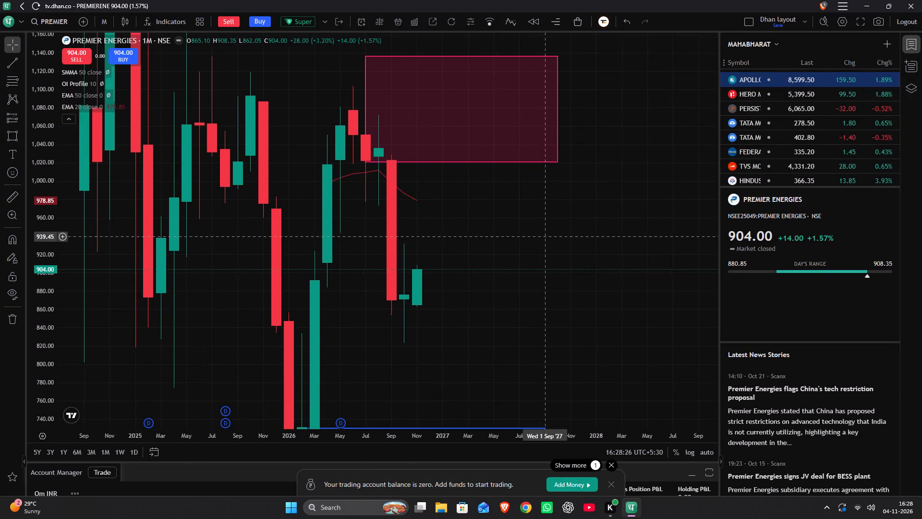
drag(547, 236, 555, 232)
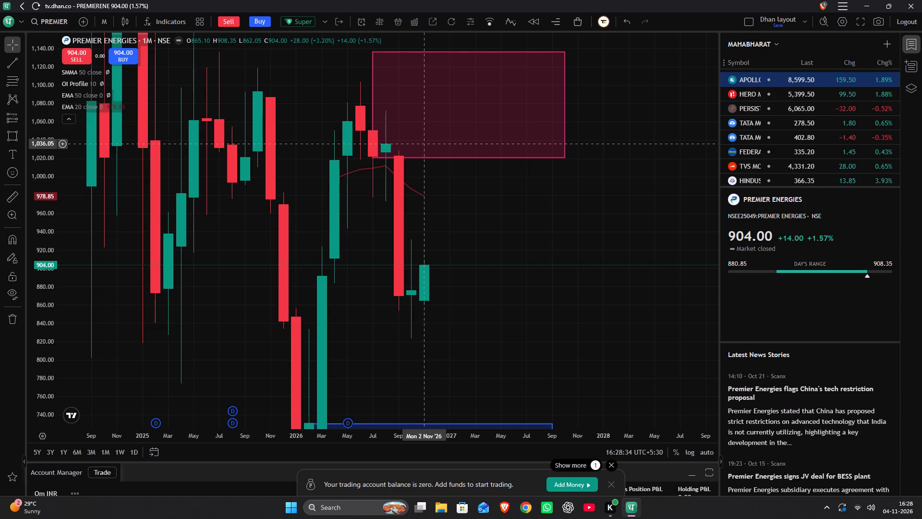
key(3)
key(m)
key(Return)
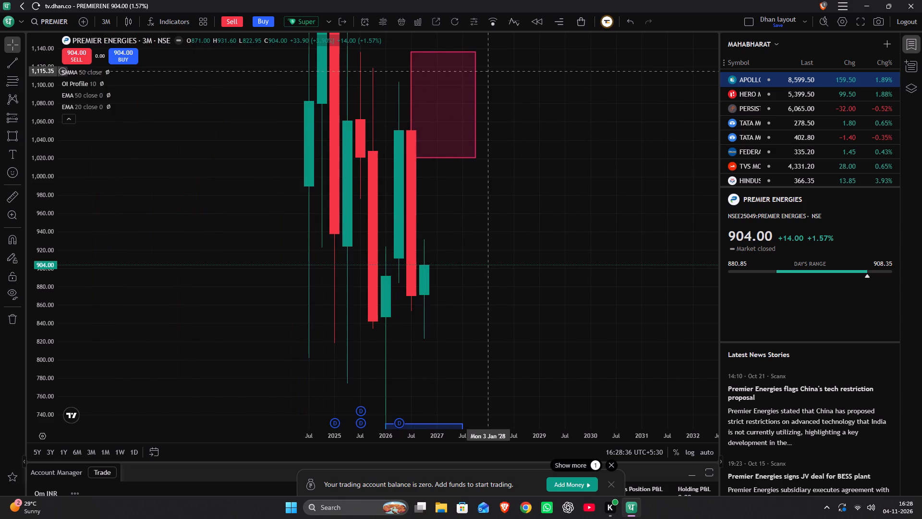
Review the 3-month candles, and set the Premier Energies chart interval to 6 months.
scroll(476, 262, up, 3)
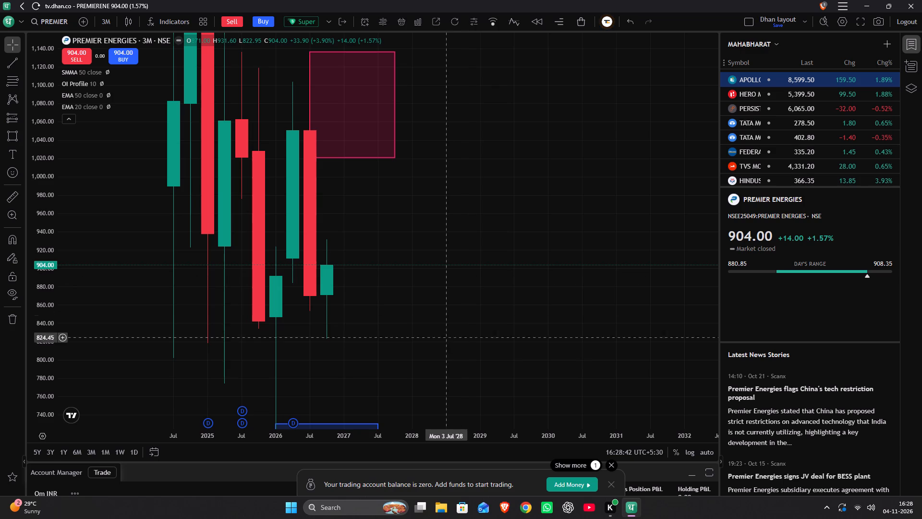
drag(449, 343, 503, 242)
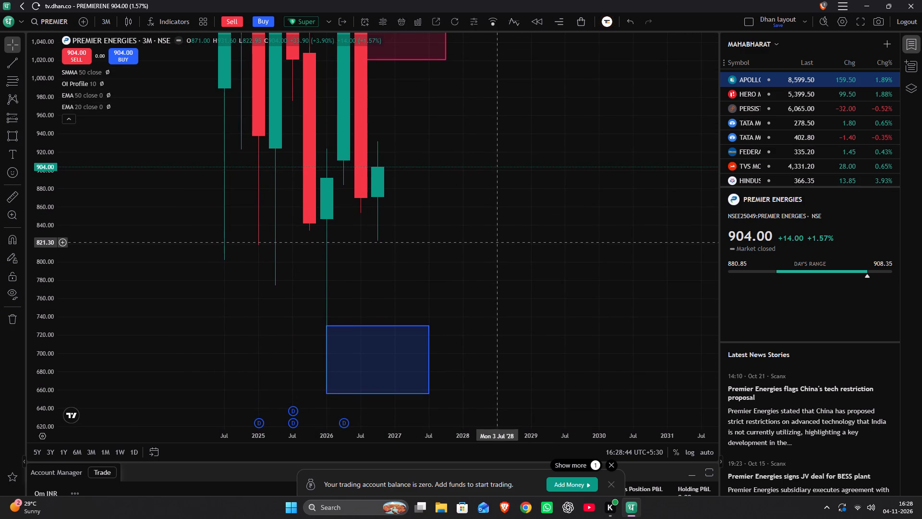
drag(503, 242, 503, 243)
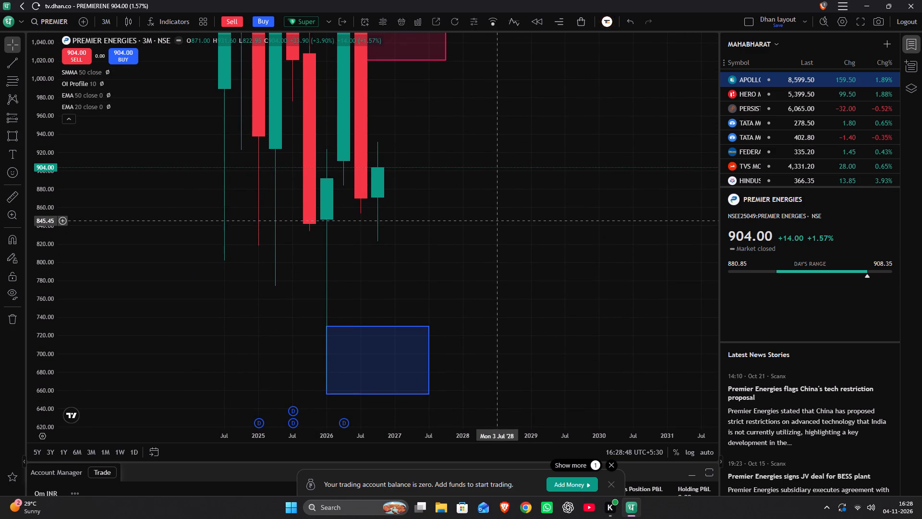
drag(505, 199, 484, 299)
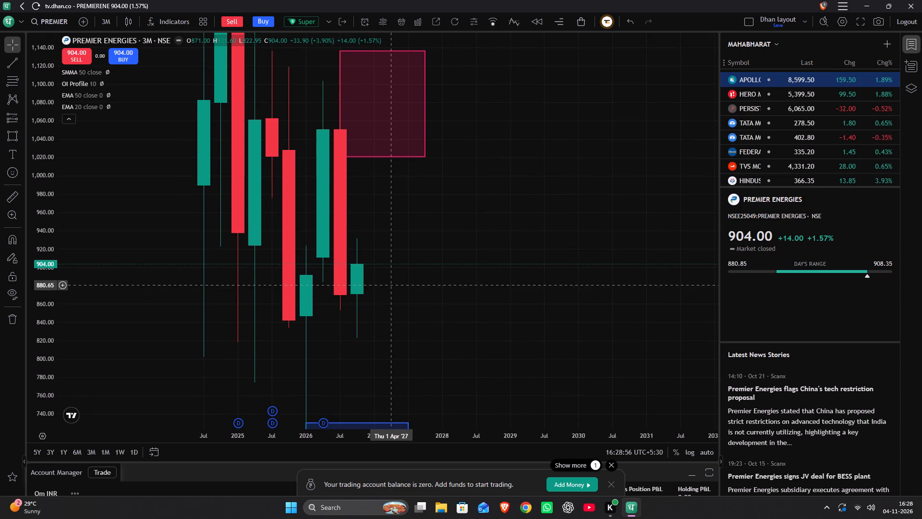
key(5)
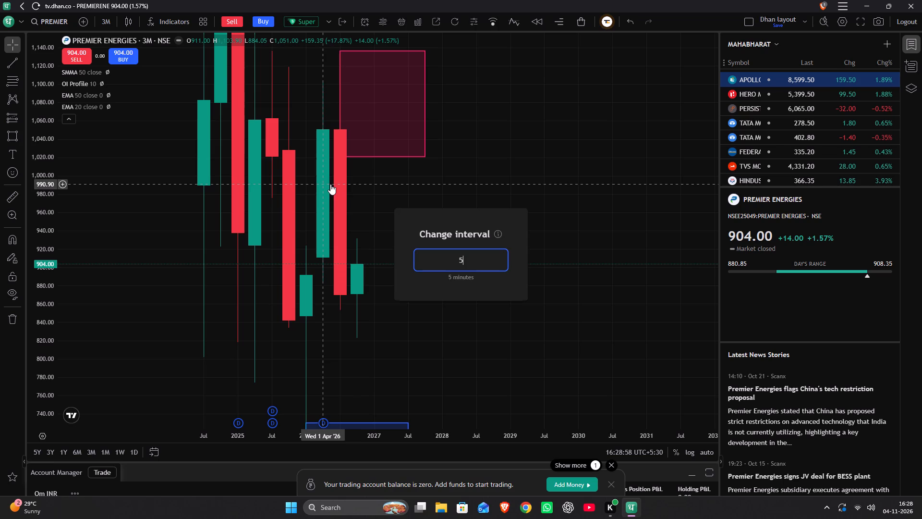
key(F12)
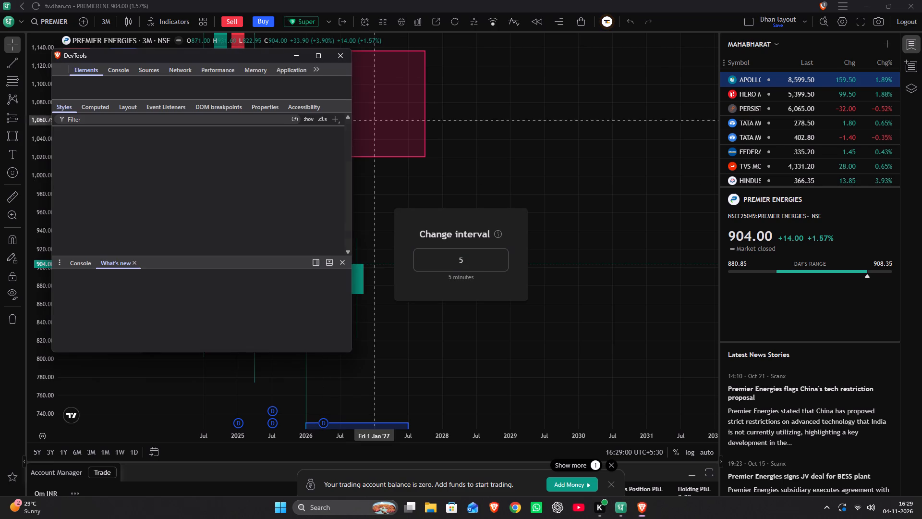
click(340, 60)
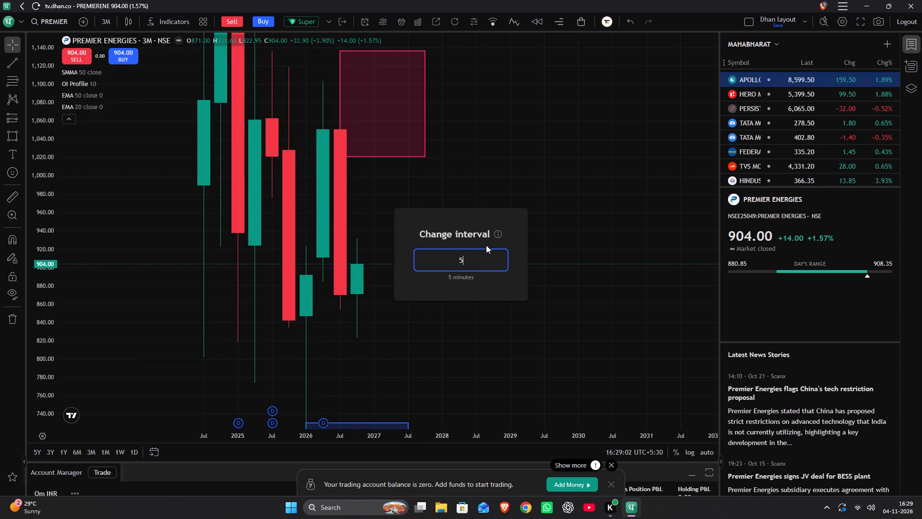
key(BackSpace)
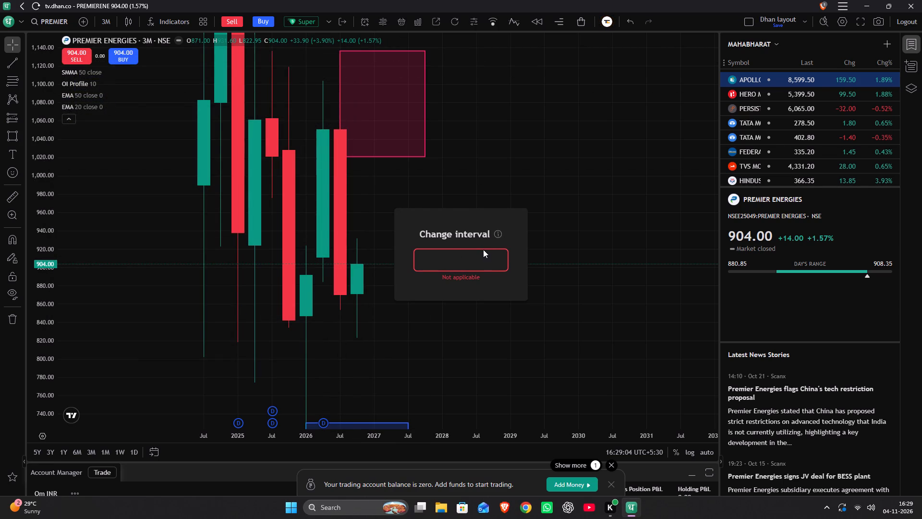
key(6)
key(m)
key(Return)
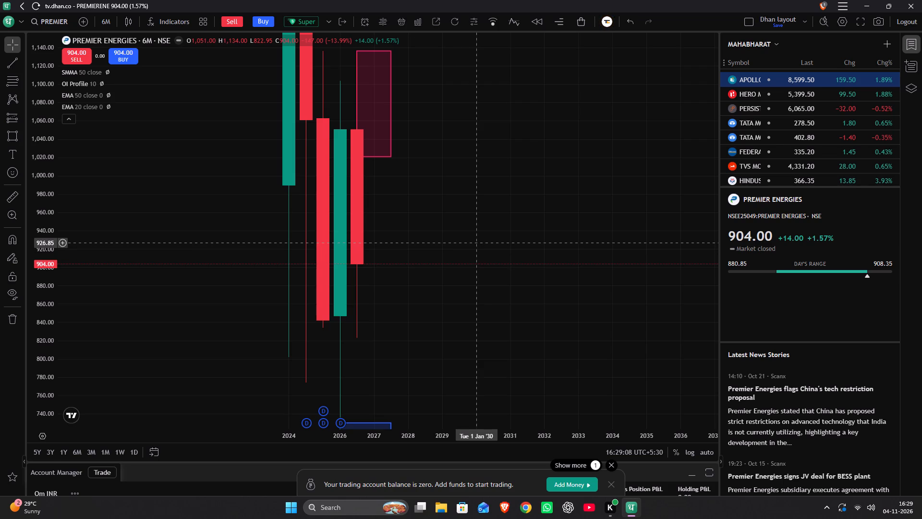
Set the chart interval to 1 day and examine the daily candles around the blue demand zone from February to March 2026.
text(1d)
key(Return)
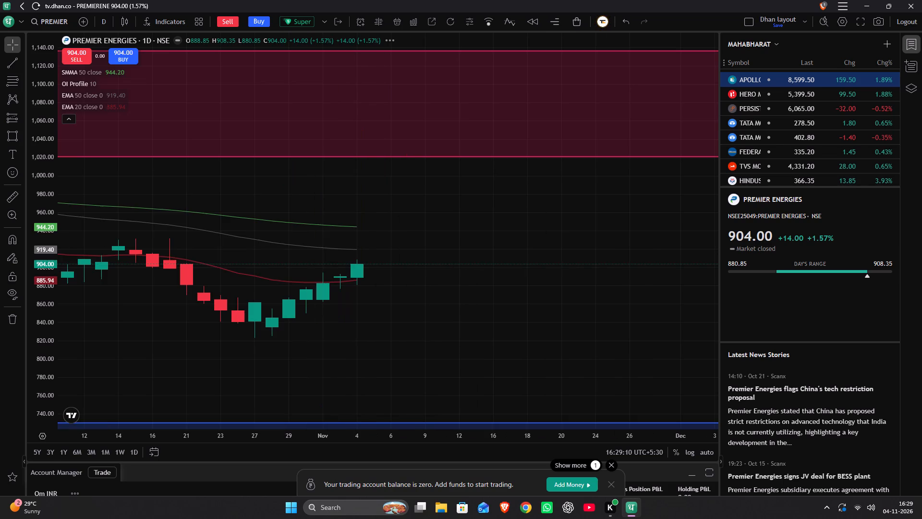
scroll(449, 209, down, 11)
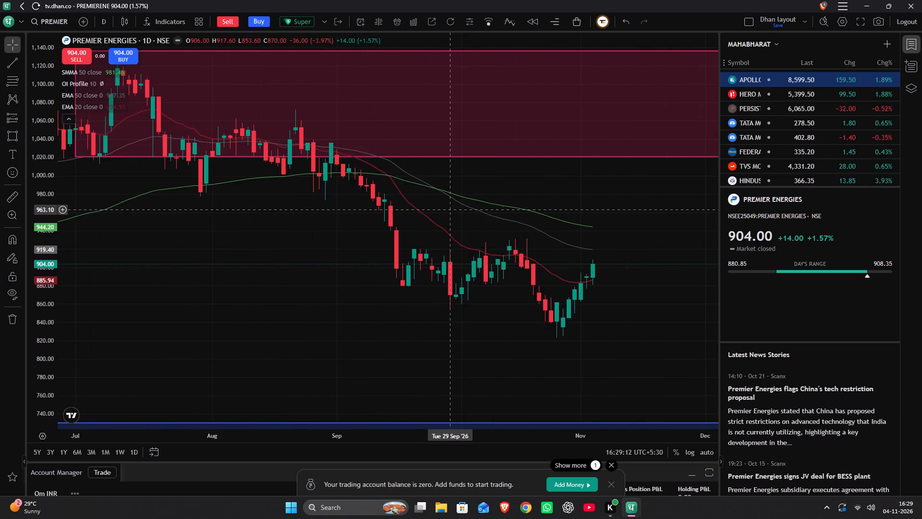
scroll(449, 210, down, 9)
drag(404, 292, 433, 174)
scroll(433, 177, up, 6)
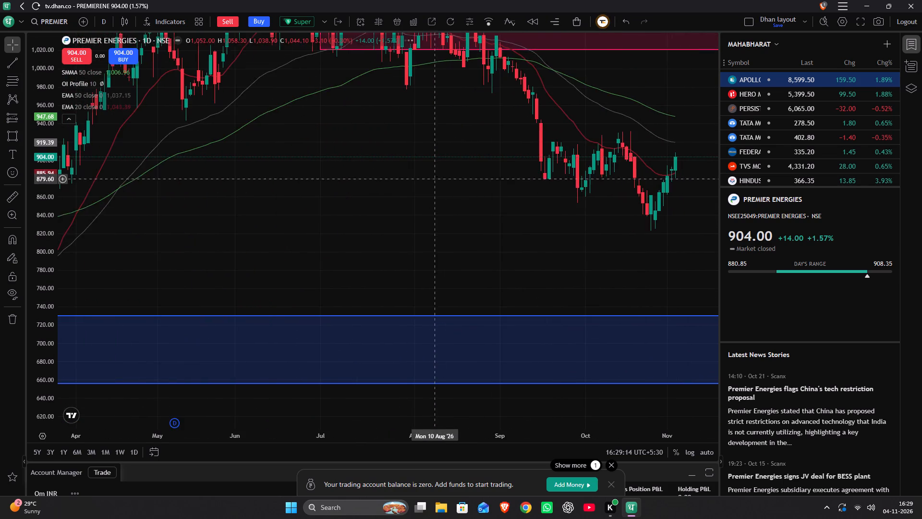
drag(267, 255, 613, 233)
scroll(599, 235, up, 6)
drag(266, 244, 489, 222)
scroll(51, 327, up, 3)
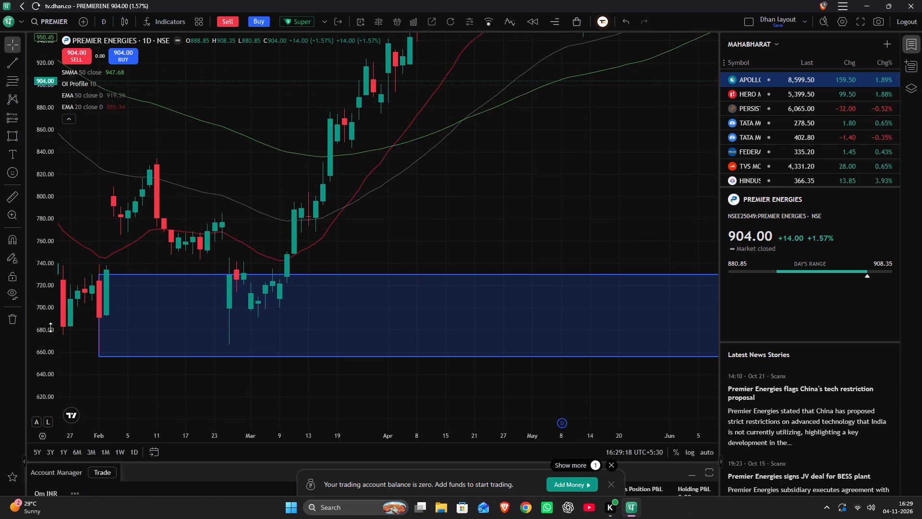
scroll(50, 327, up, 8)
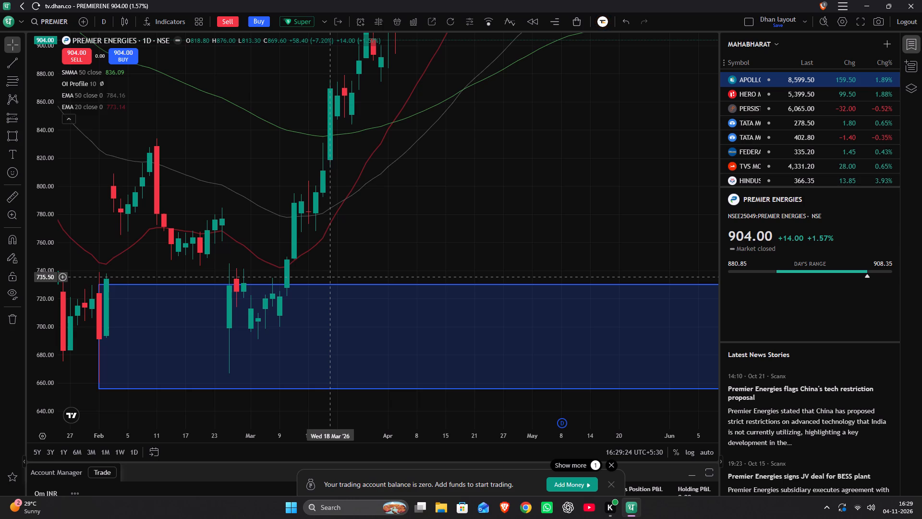
drag(480, 212, 133, 296)
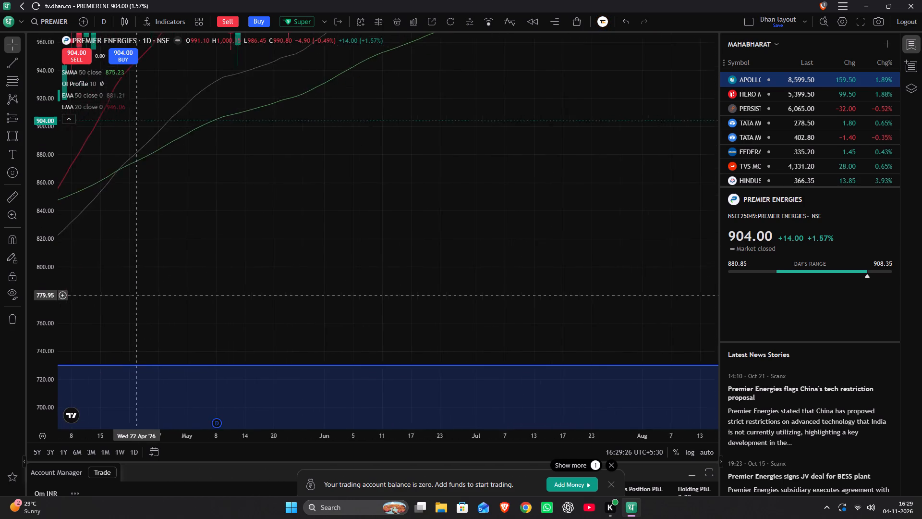
drag(133, 296, 538, 190)
drag(462, 190, 652, 106)
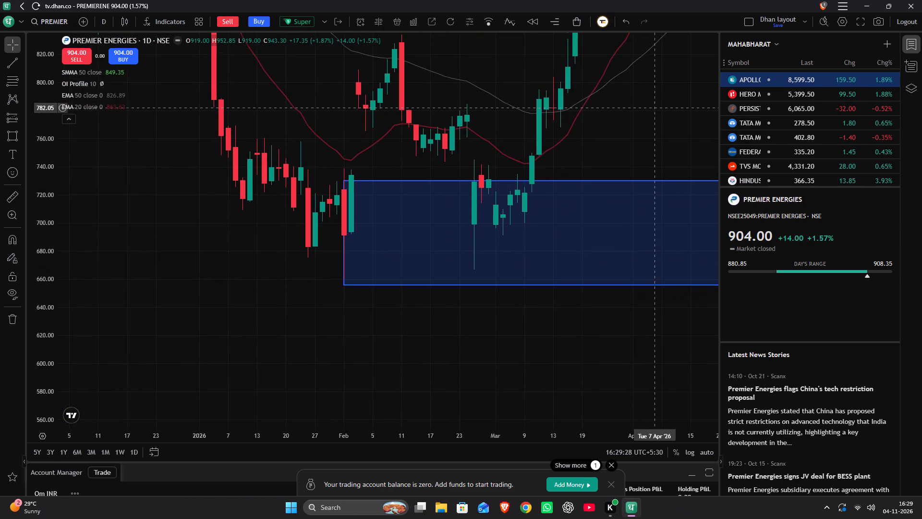
Set the Premier Energies chart interval to 3 months and fit both the demand and supply zones in view.
scroll(651, 109, down, 3)
text(3m)
key(Return)
scroll(650, 111, up, 12)
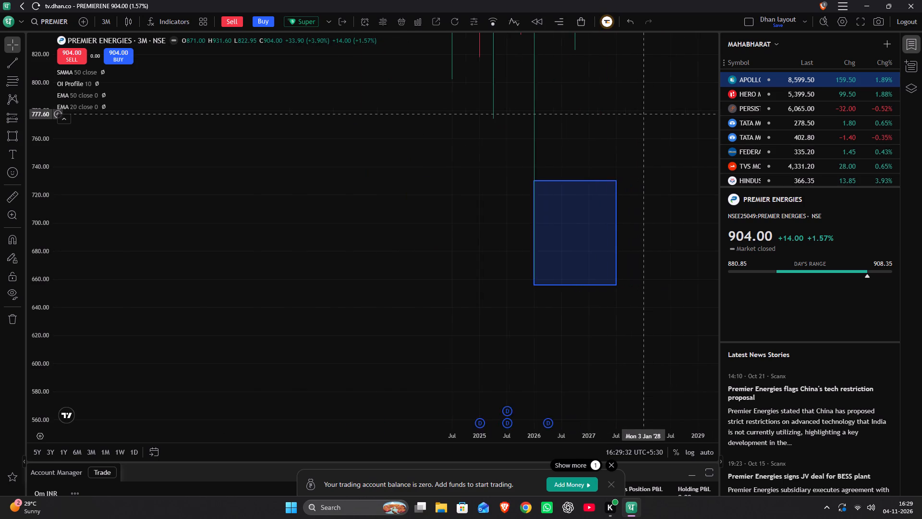
scroll(649, 114, up, 7)
drag(468, 85, 516, 312)
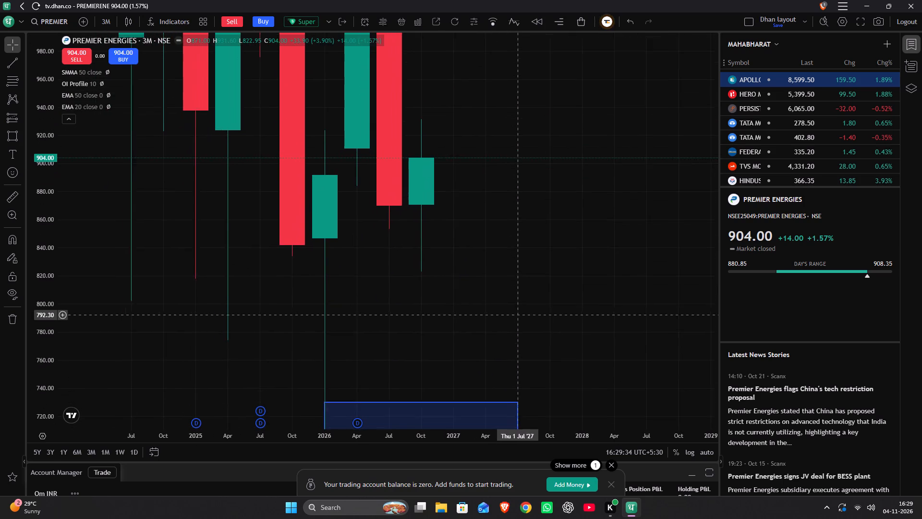
drag(516, 312, 519, 308)
scroll(50, 241, down, 11)
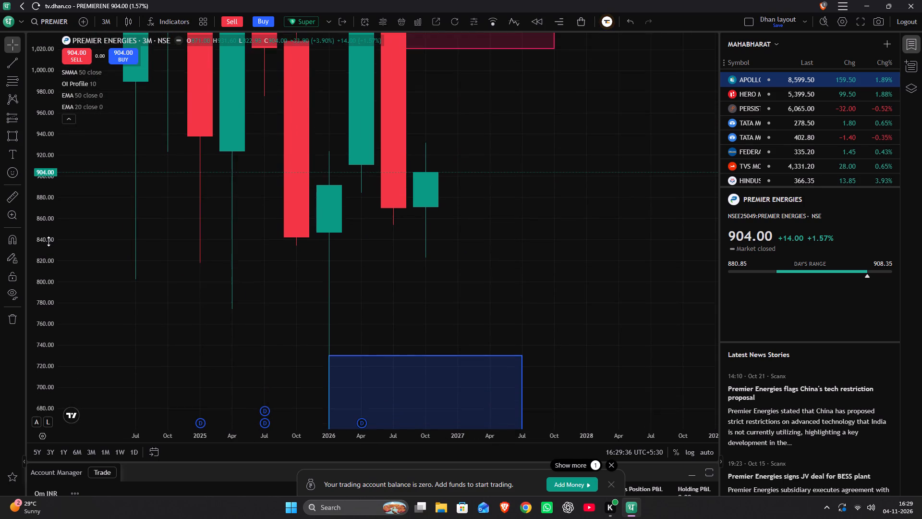
scroll(49, 241, down, 14)
scroll(48, 241, down, 7)
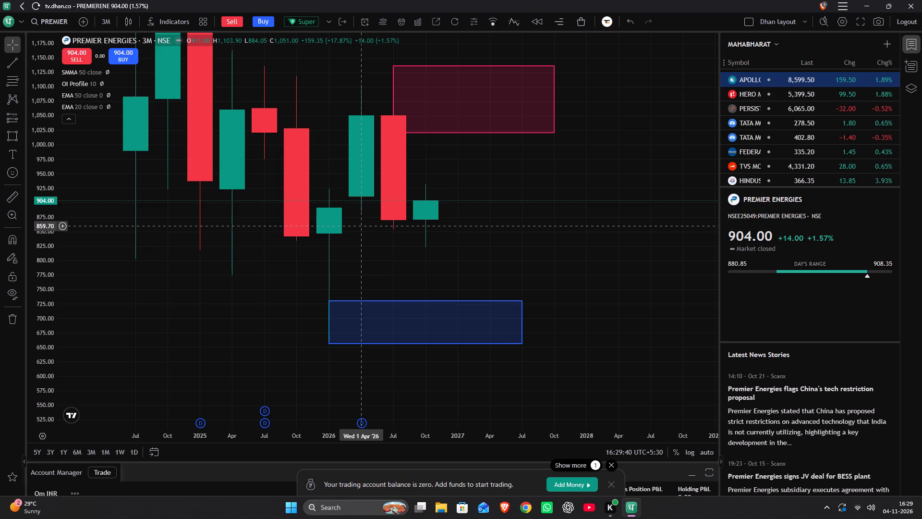
Draw a rectangle from 1 January 2026 to 1 July 2026, spanning prices of about 656.95 to 891.25.
key(alt+shift+r)
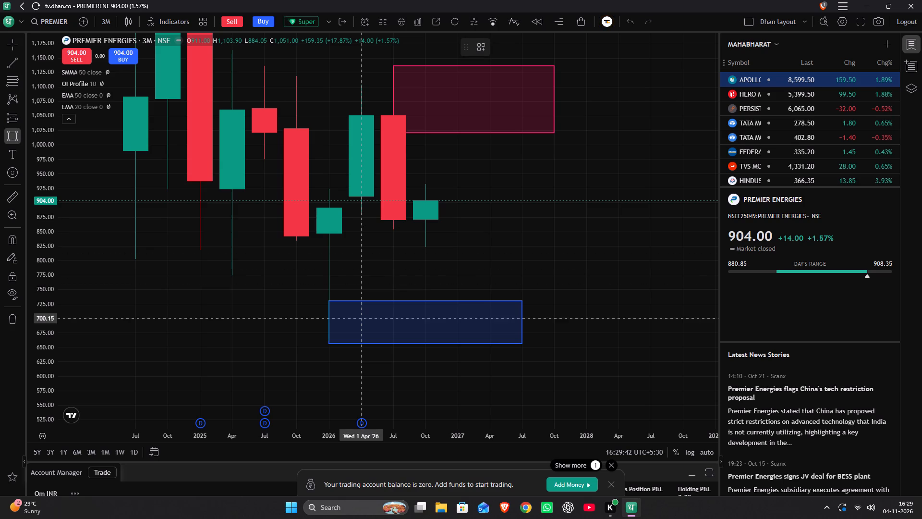
click(15, 295)
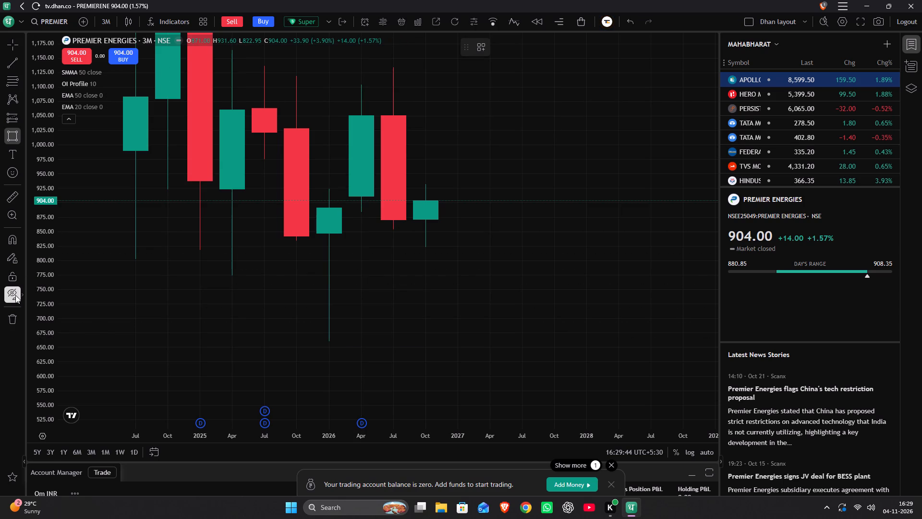
click(15, 295)
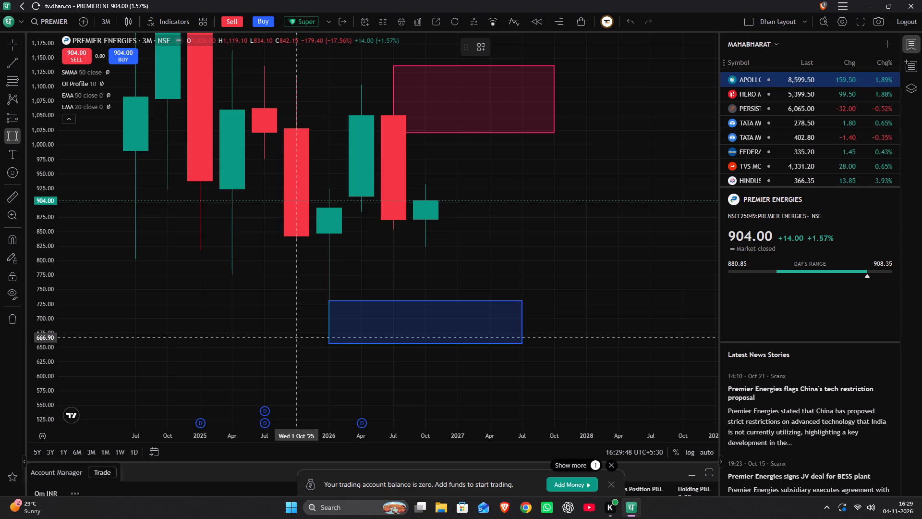
key(alt+shift+r)
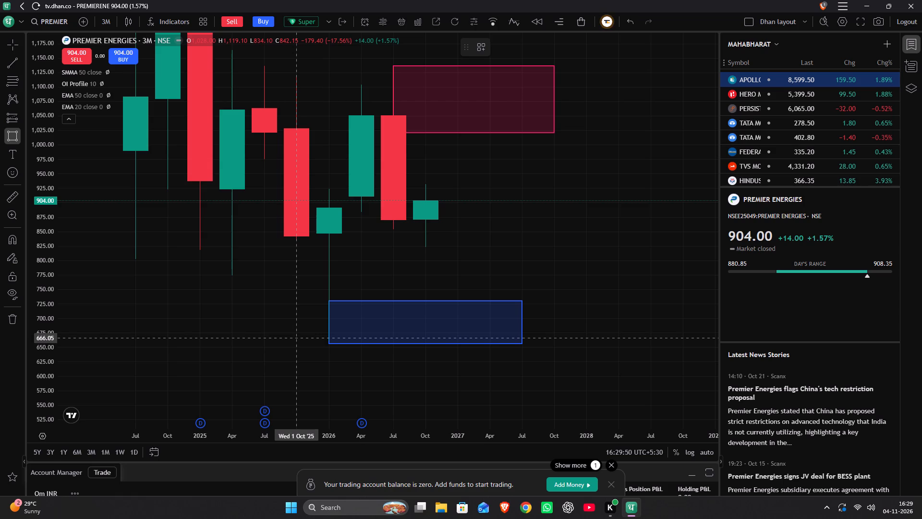
drag(330, 343, 331, 343)
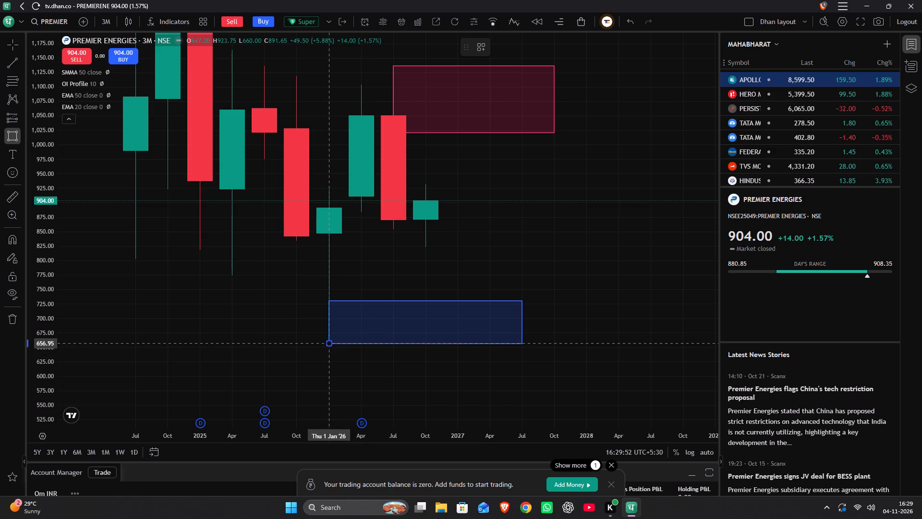
drag(331, 343, 369, 211)
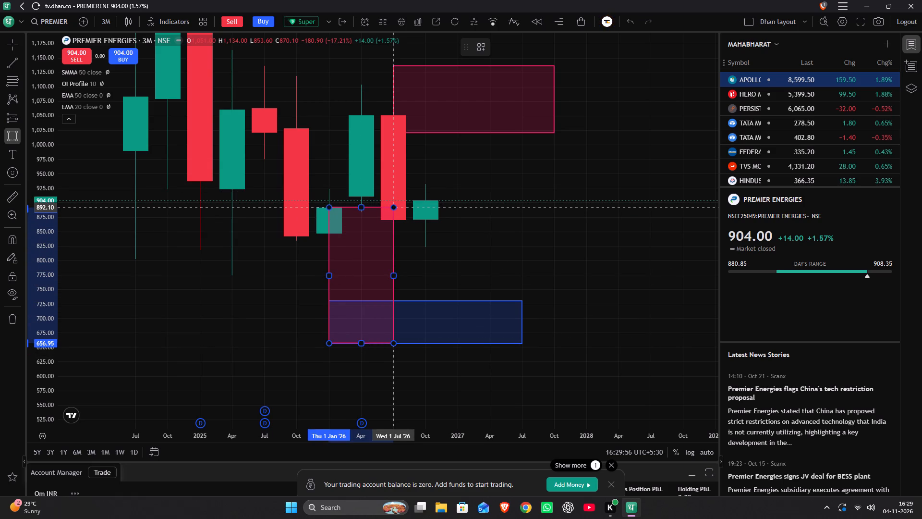
click(400, 208)
Apply the QUATERLY DEMAND template to the rectangle between 656.95 and 891.25.
double_click(379, 225)
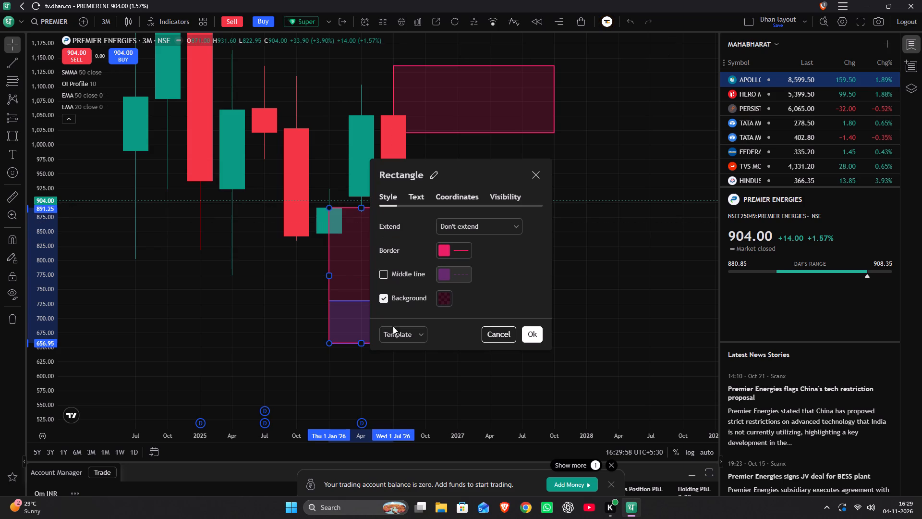
click(411, 334)
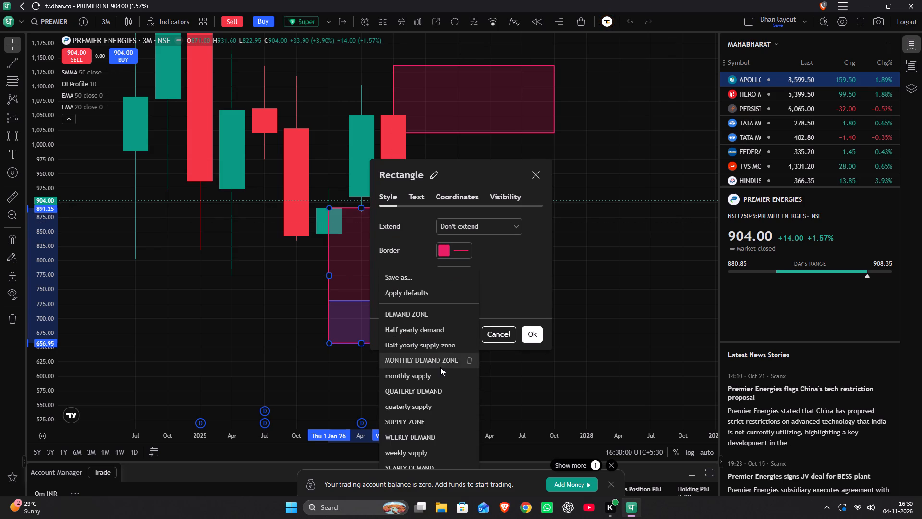
click(435, 387)
click(532, 334)
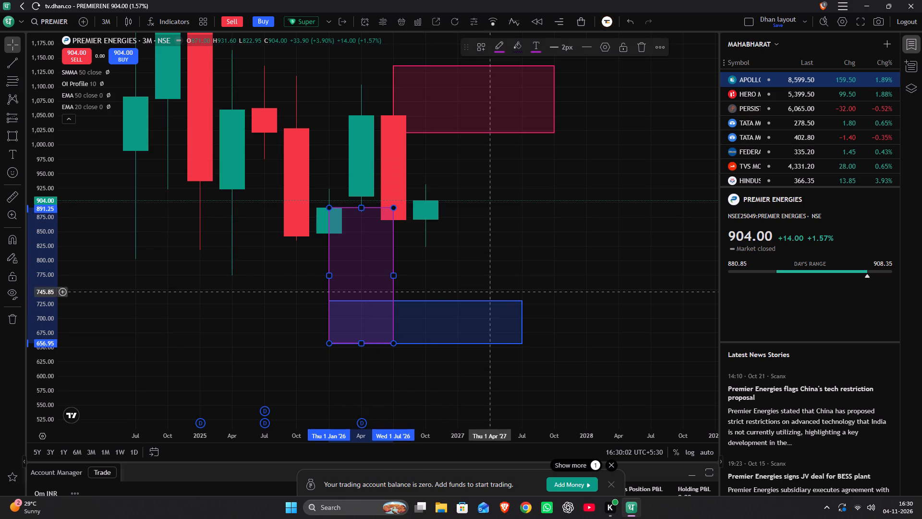
Extend the quarterly demand rectangle's end date to 3 January 2028.
drag(393, 275, 584, 266)
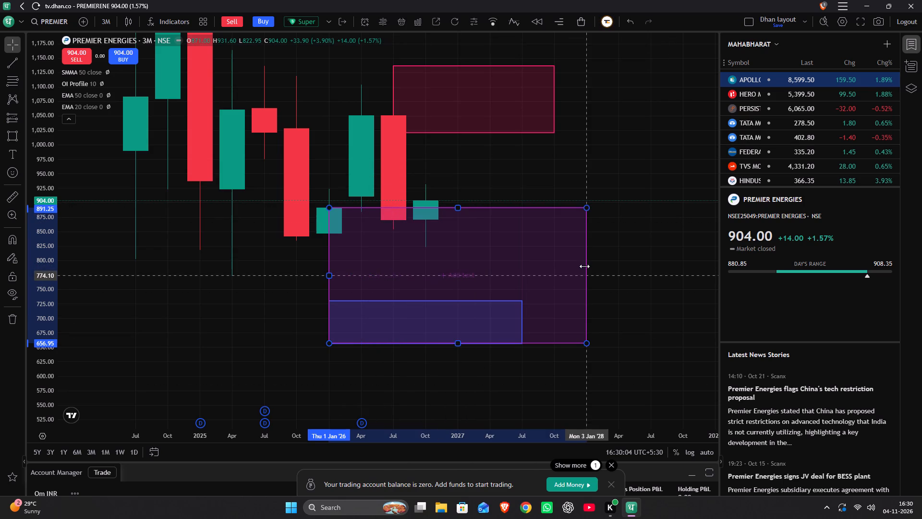
drag(584, 266, 582, 268)
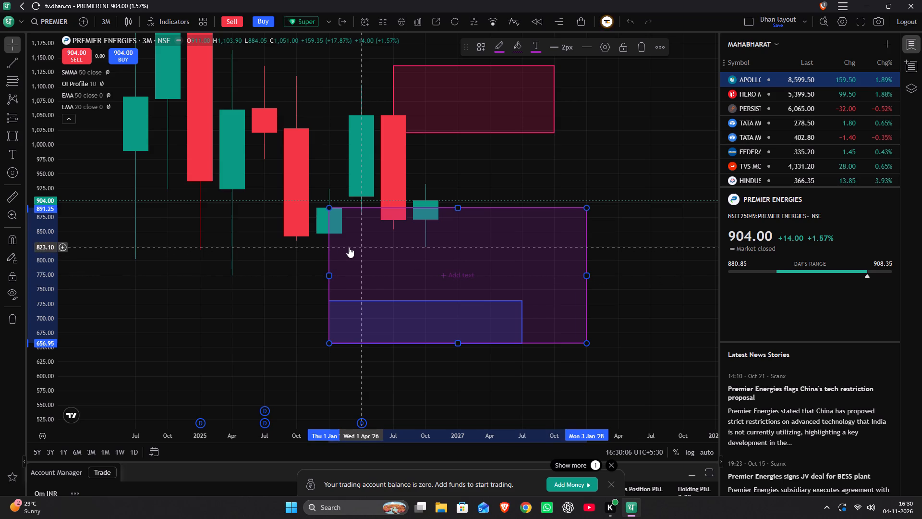
Add a vertical line to the chart at 1 April 2026.
key(alt+v)
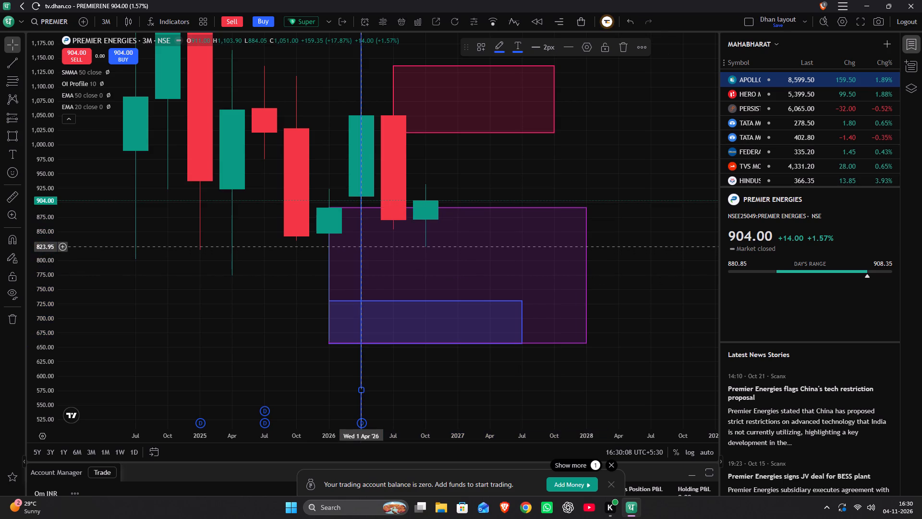
Set the chart interval to 1 day and bring the recent candles into view with the supply and demand zones.
text(1d)
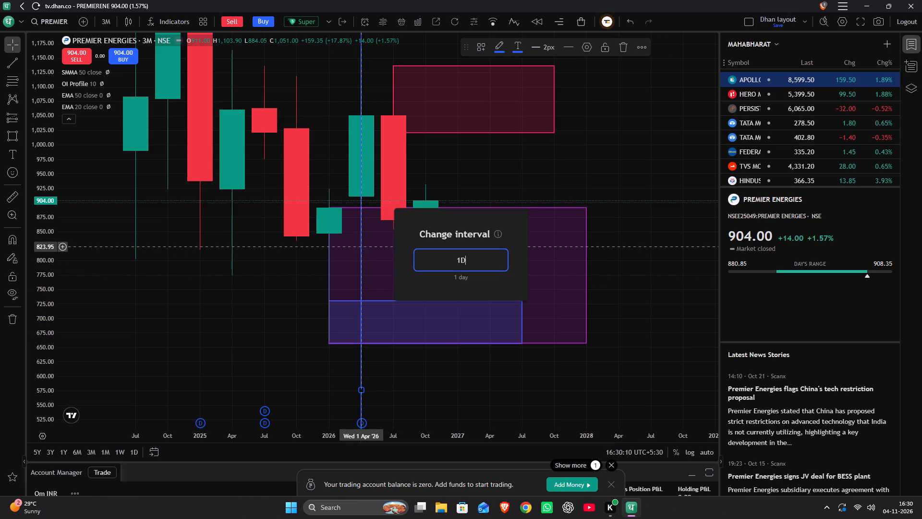
key(Return)
scroll(361, 230, down, 17)
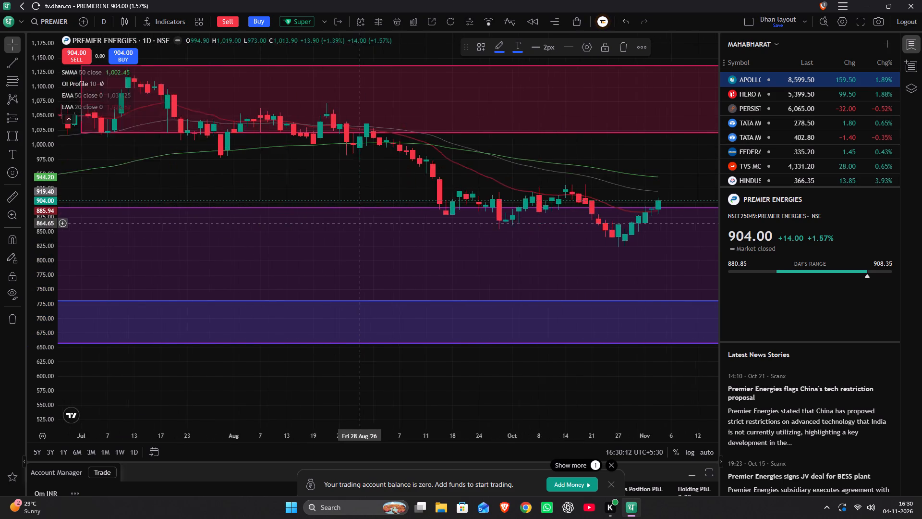
scroll(357, 223, down, 10)
drag(539, 164, 321, 247)
scroll(350, 228, up, 5)
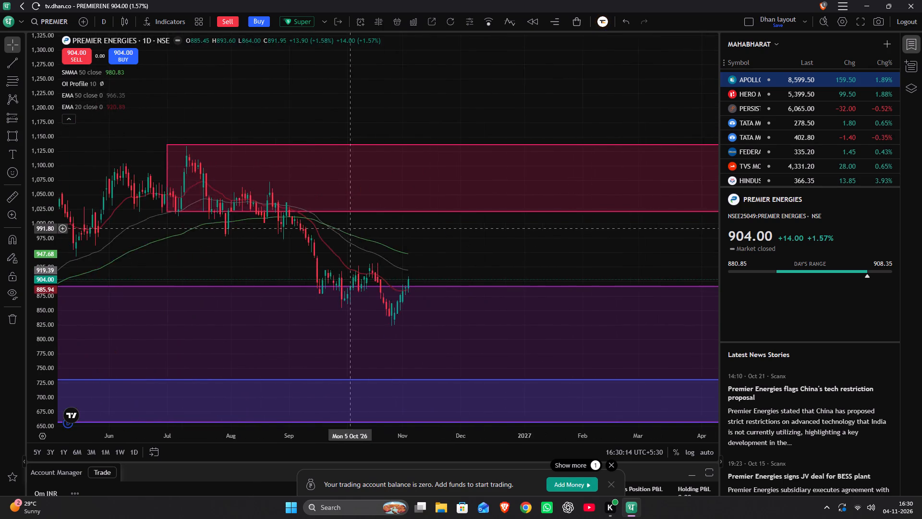
Examine Premier Energies' daily candles against the supply and demand zones, from the earlier price history through the latest candles.
scroll(350, 228, up, 2)
drag(140, 269, 149, 269)
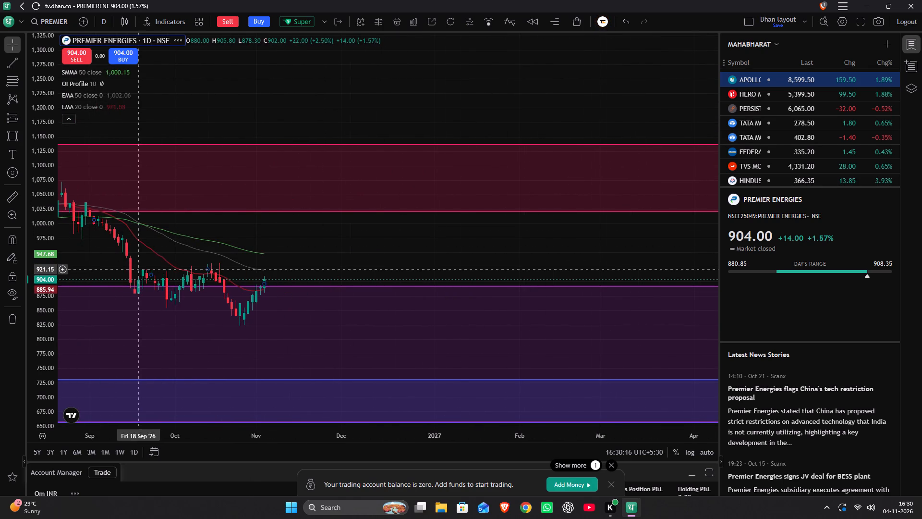
drag(149, 269, 456, 251)
scroll(418, 249, up, 2)
scroll(39, 281, up, 4)
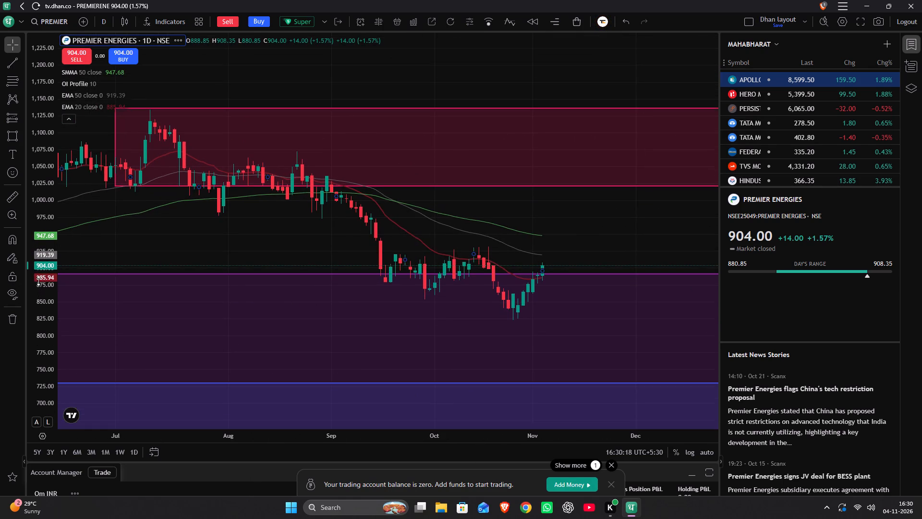
scroll(38, 281, up, 10)
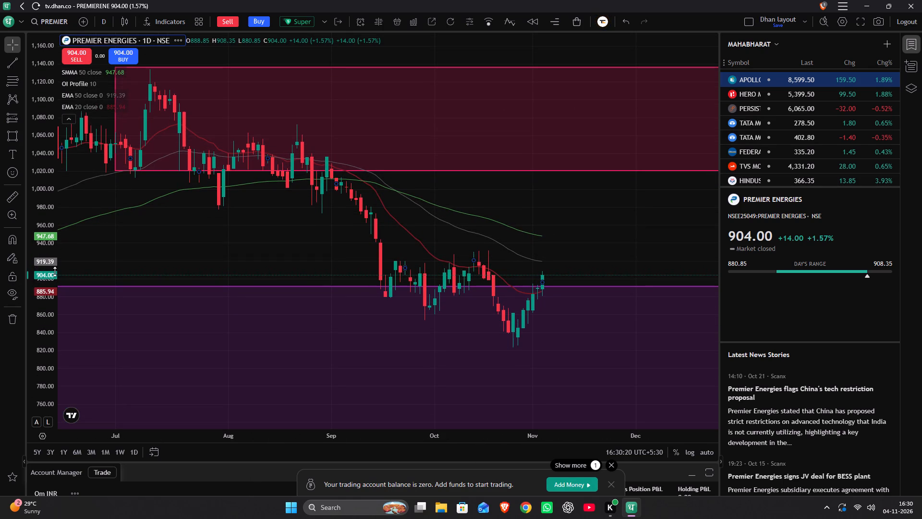
scroll(49, 272, up, 8)
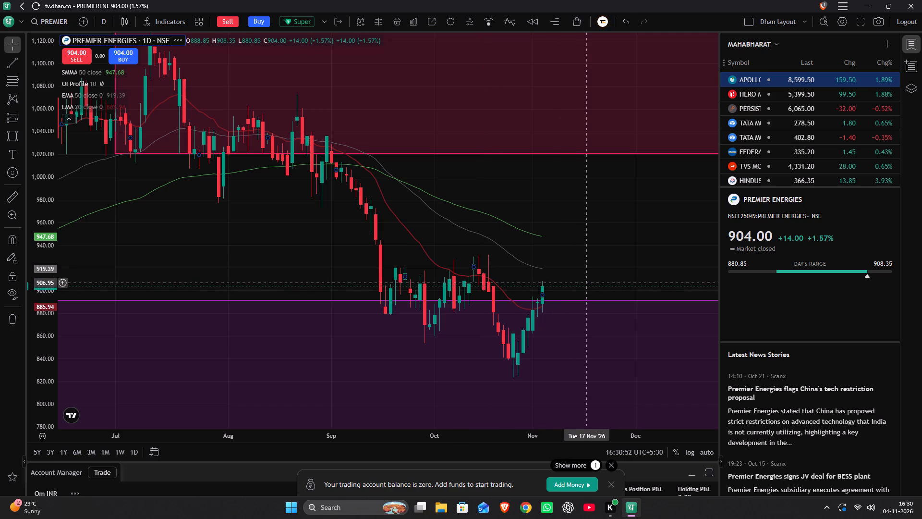
scroll(419, 203, down, 5)
scroll(406, 251, down, 7)
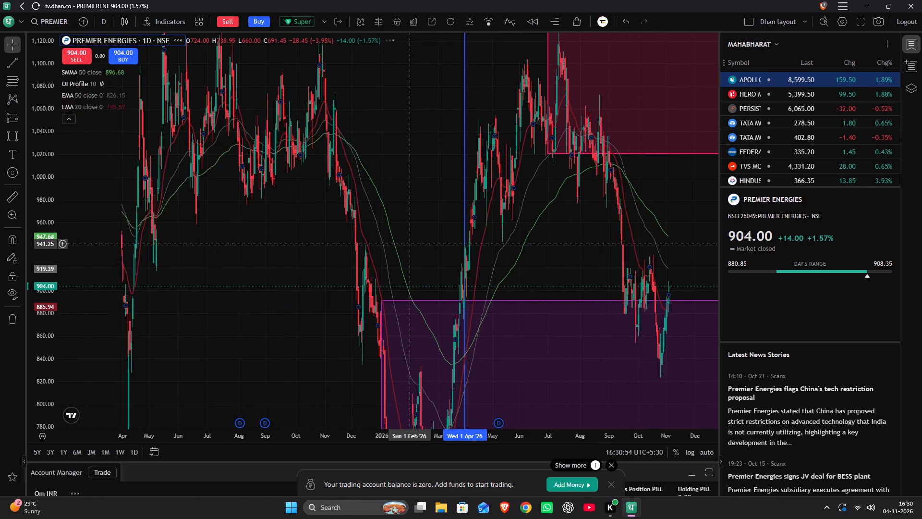
drag(408, 241, 440, 260)
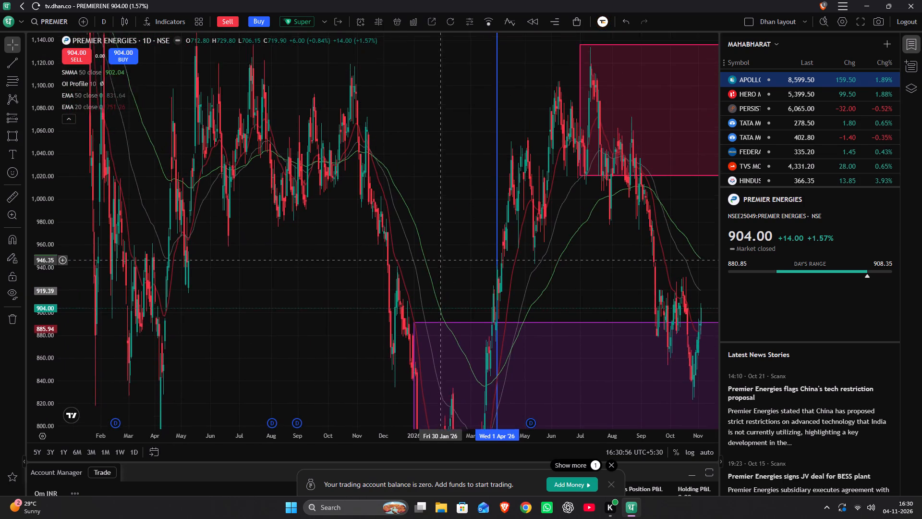
drag(440, 260, 430, 249)
scroll(432, 247, up, 8)
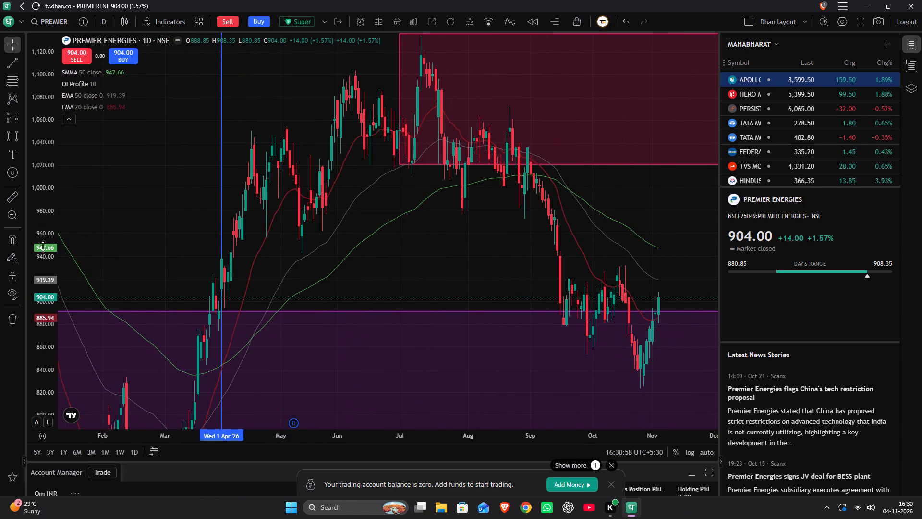
scroll(44, 246, down, 20)
scroll(44, 246, down, 9)
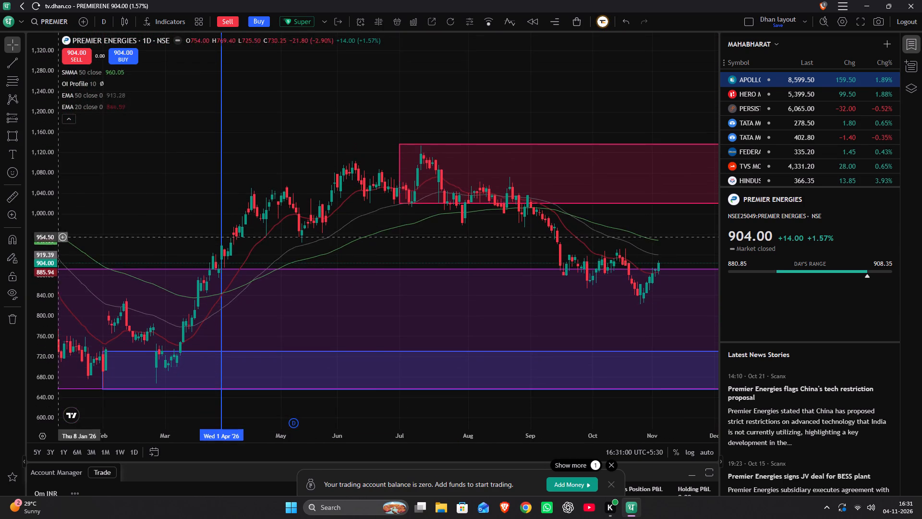
scroll(210, 209, down, 10)
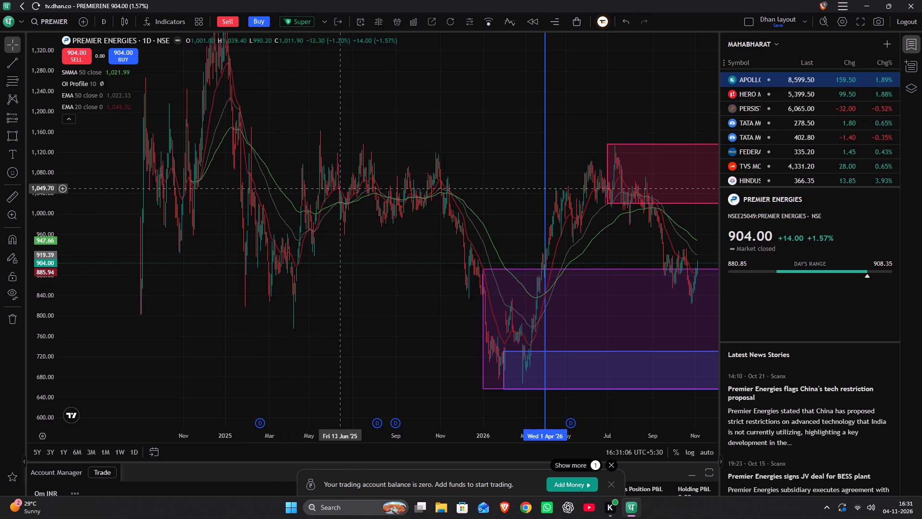
scroll(342, 186, up, 4)
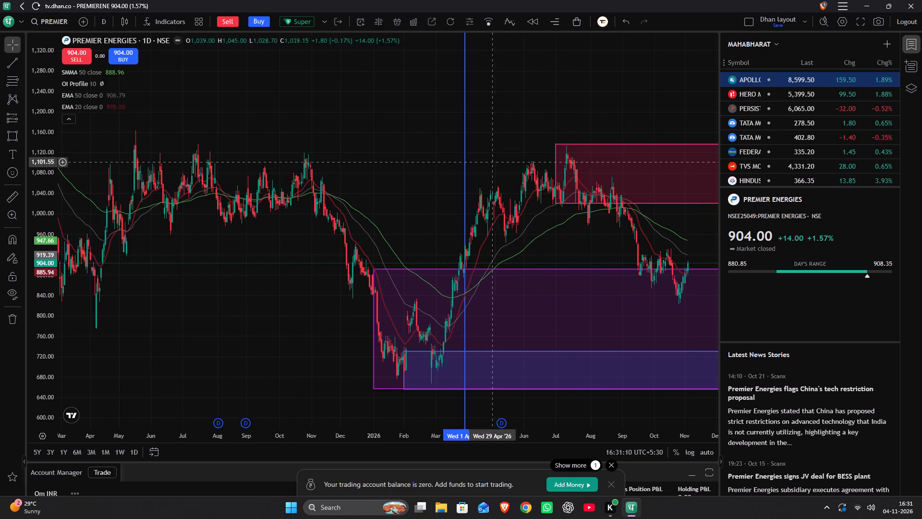
drag(478, 173, 492, 115)
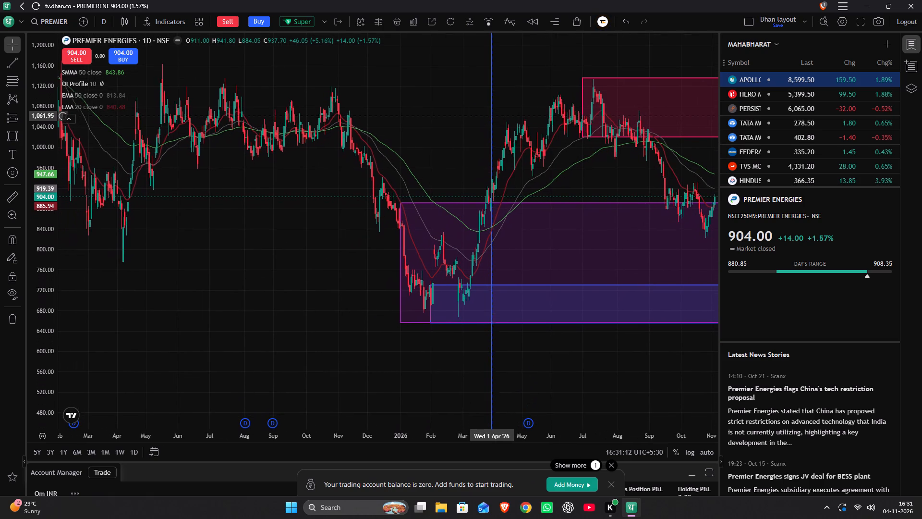
drag(492, 115, 492, 115)
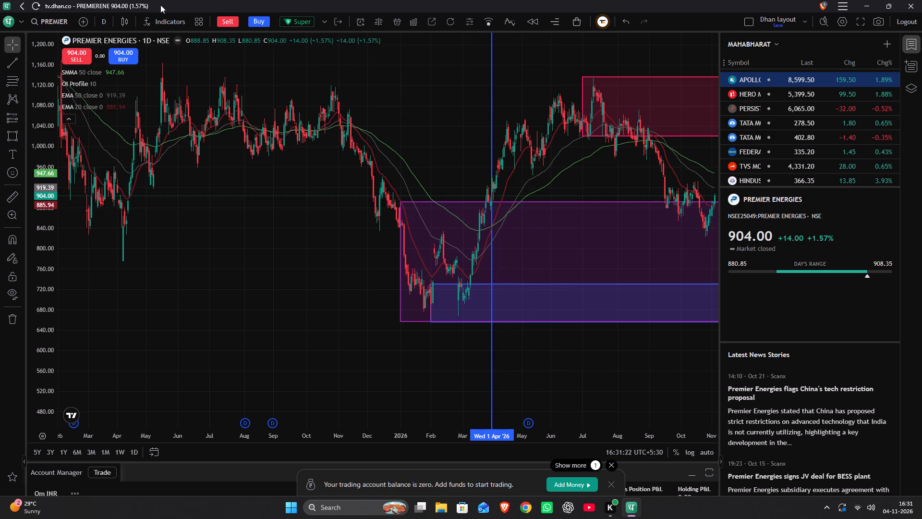
Switch the chart symbol to the NSE equity RBL BANK.
click(47, 17)
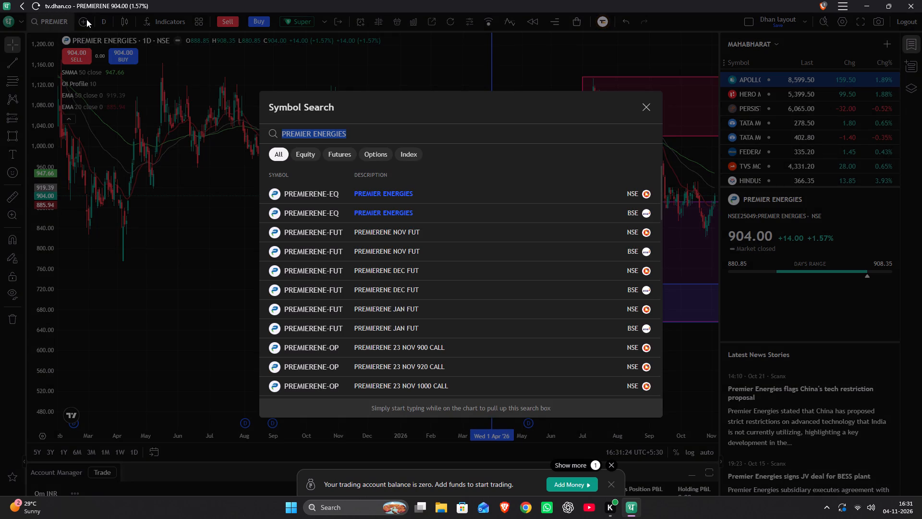
key(BackSpace)
text(rbl bank)
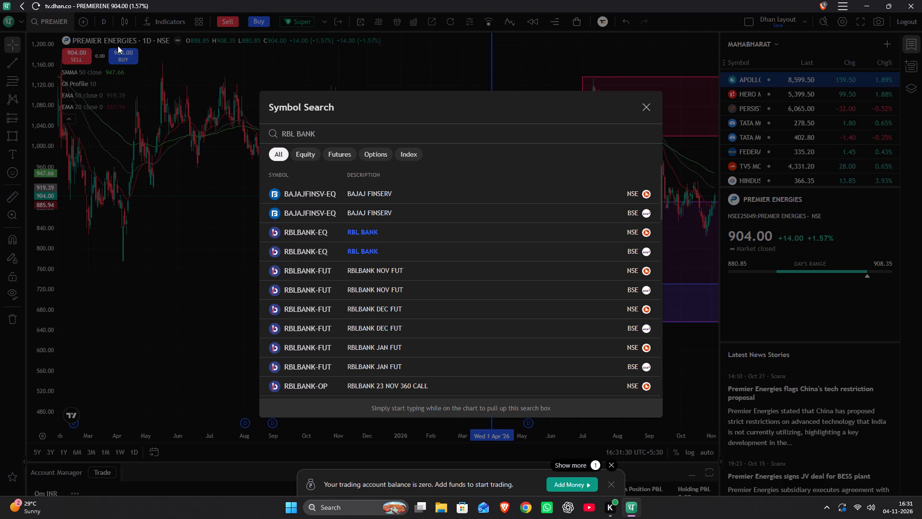
click(458, 227)
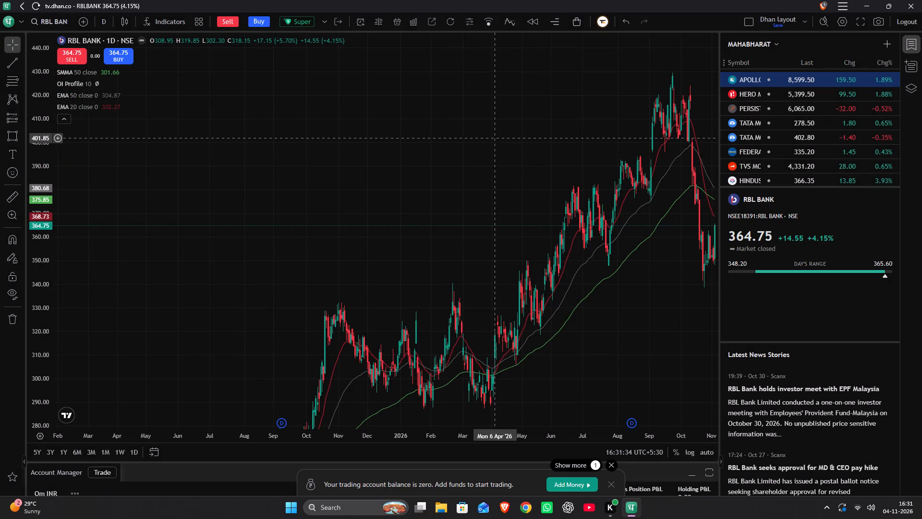
Set the RBL Bank chart interval to 1 month.
scroll(515, 202, up, 8)
drag(536, 270, 438, 249)
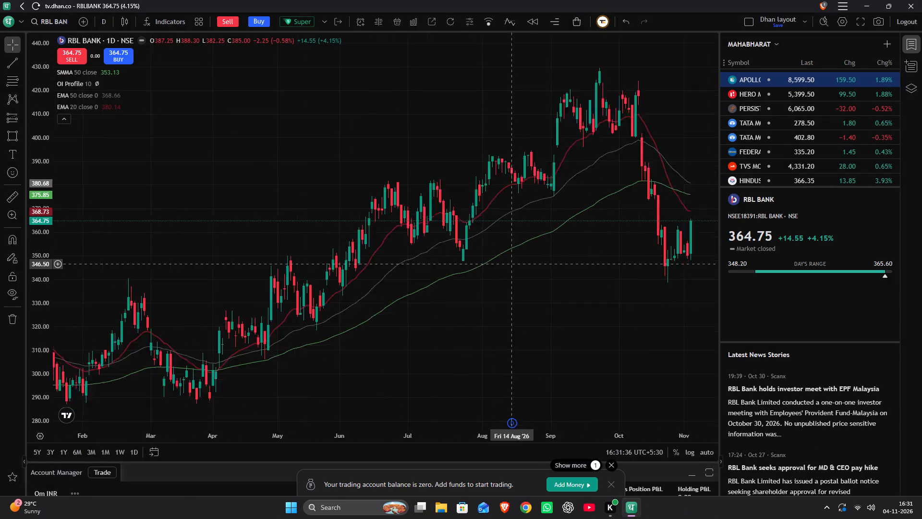
drag(438, 249, 343, 314)
key(1)
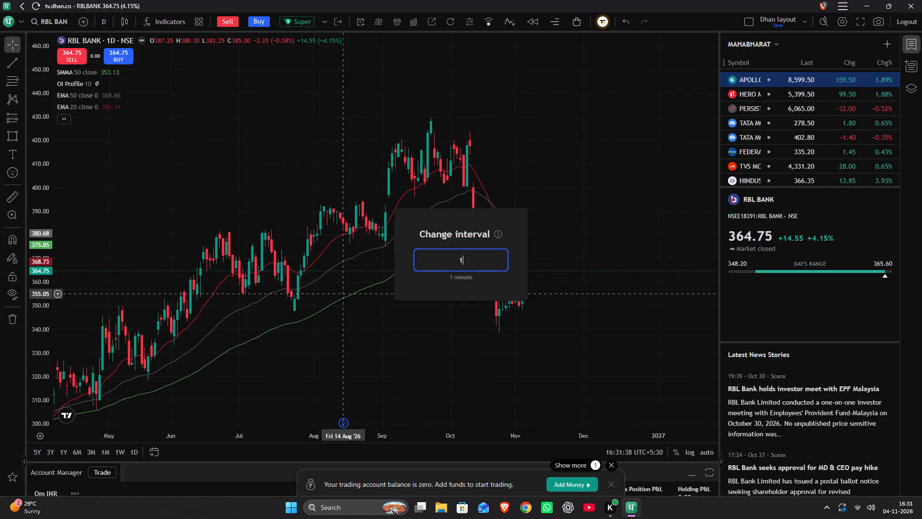
key(m)
key(Return)
scroll(414, 285, up, 8)
drag(343, 339, 427, 278)
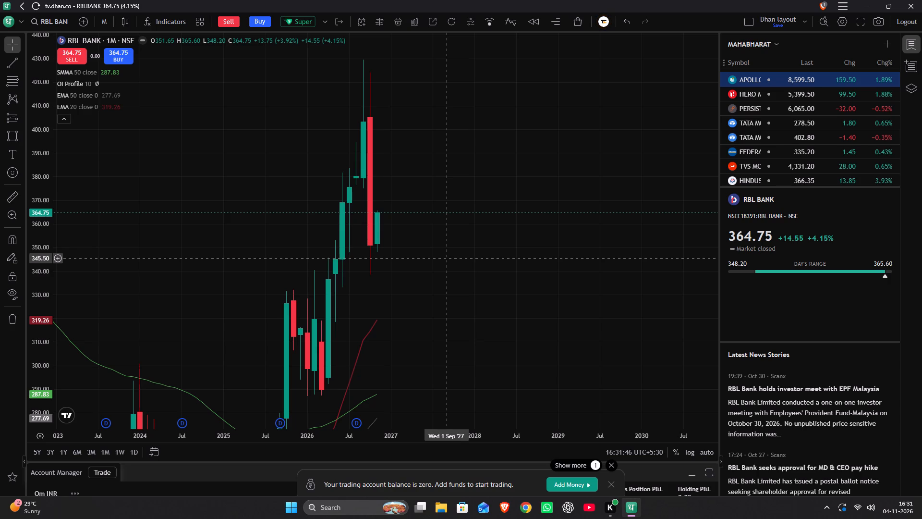
scroll(441, 266, up, 2)
drag(377, 304, 458, 145)
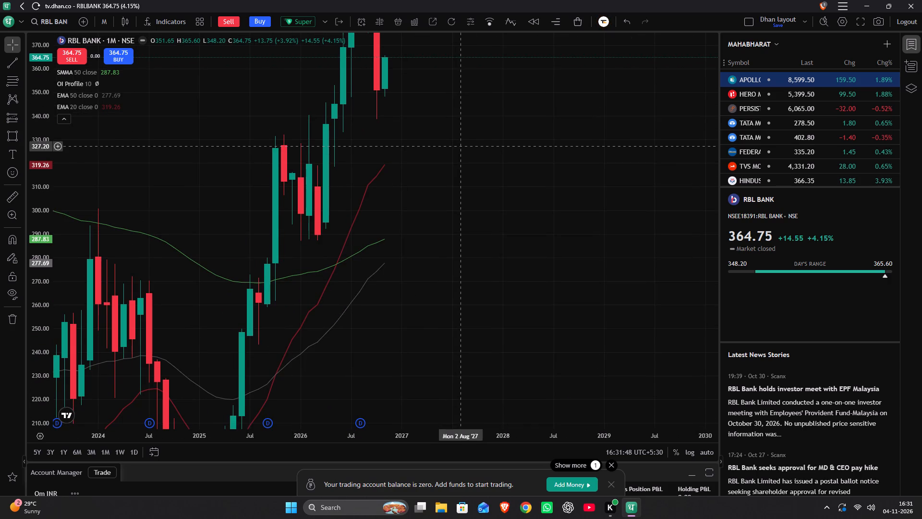
drag(449, 139, 449, 239)
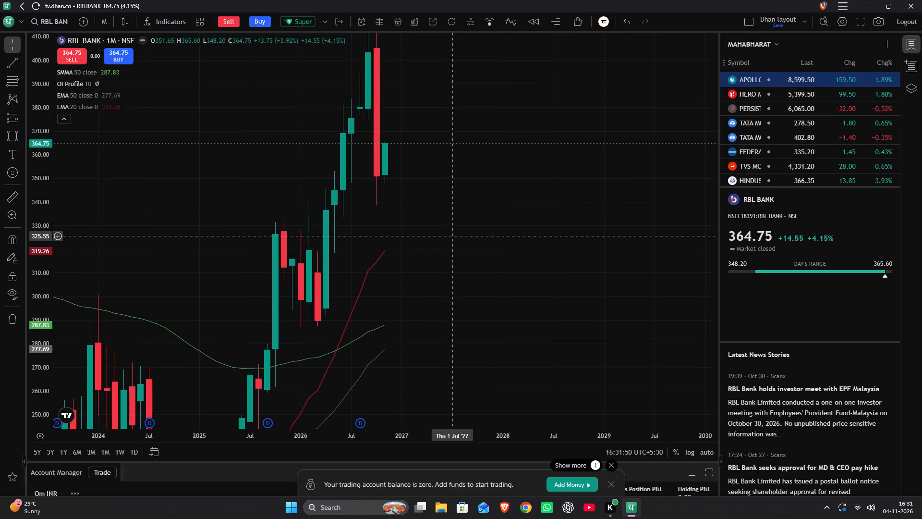
drag(449, 239, 446, 259)
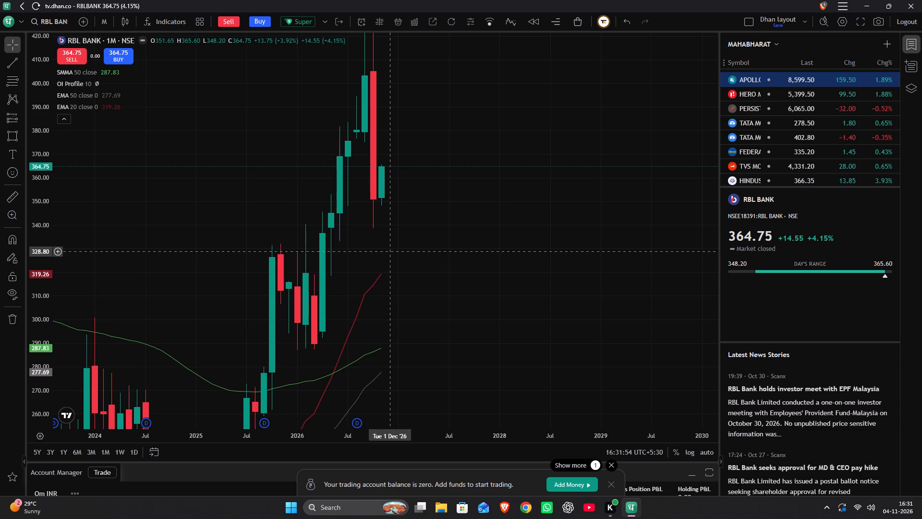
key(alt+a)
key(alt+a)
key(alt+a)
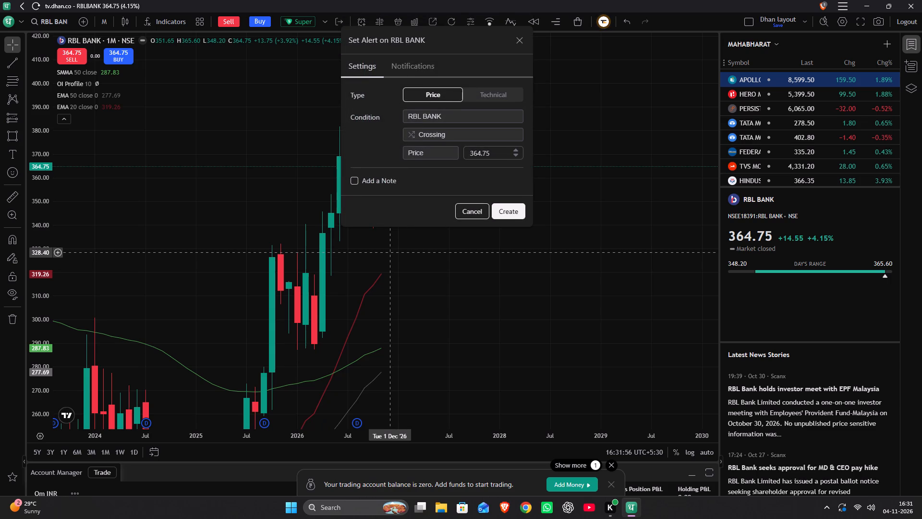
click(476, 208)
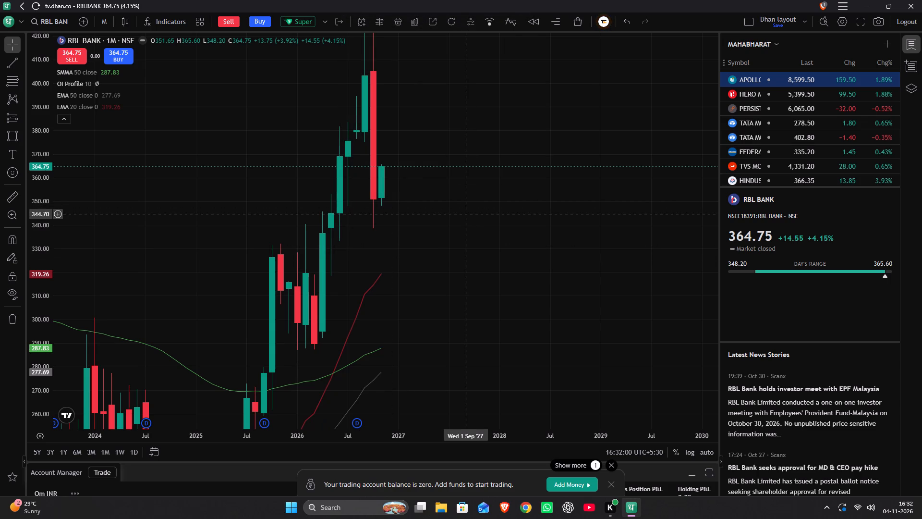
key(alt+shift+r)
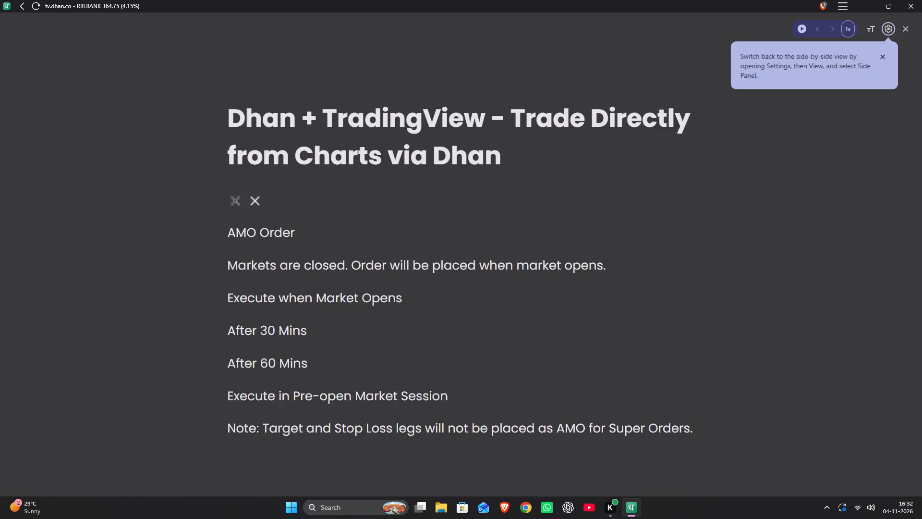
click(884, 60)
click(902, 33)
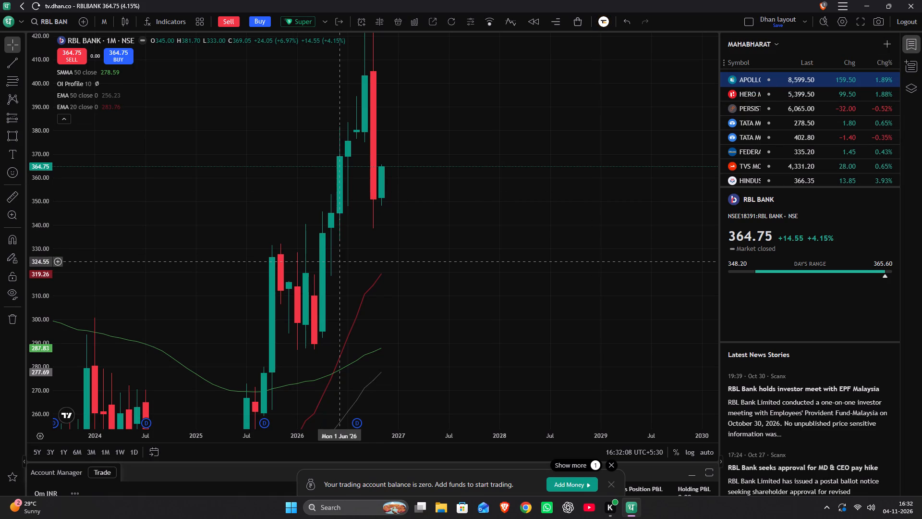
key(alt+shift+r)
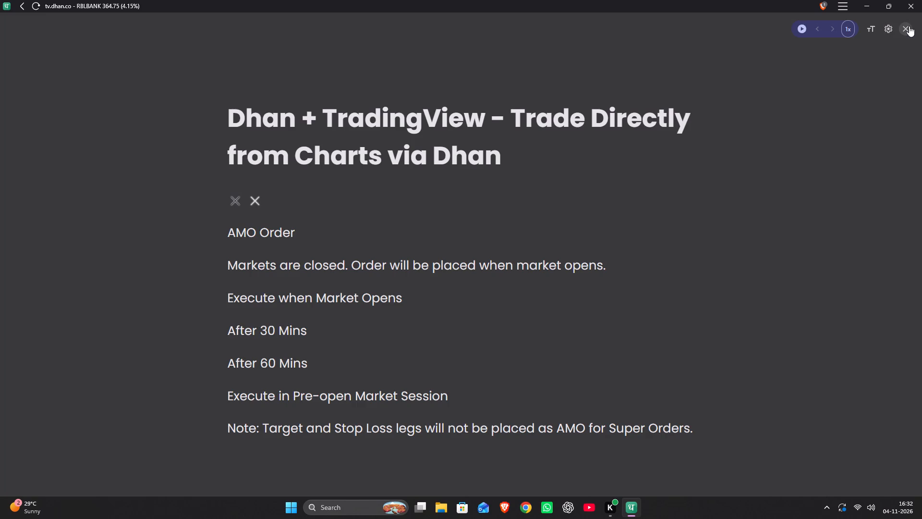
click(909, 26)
Draw a rectangle from 4 May 2026 to about 2 April 2029, between prices of about 318.45 and 344.70.
click(494, 238)
drag(494, 238, 493, 264)
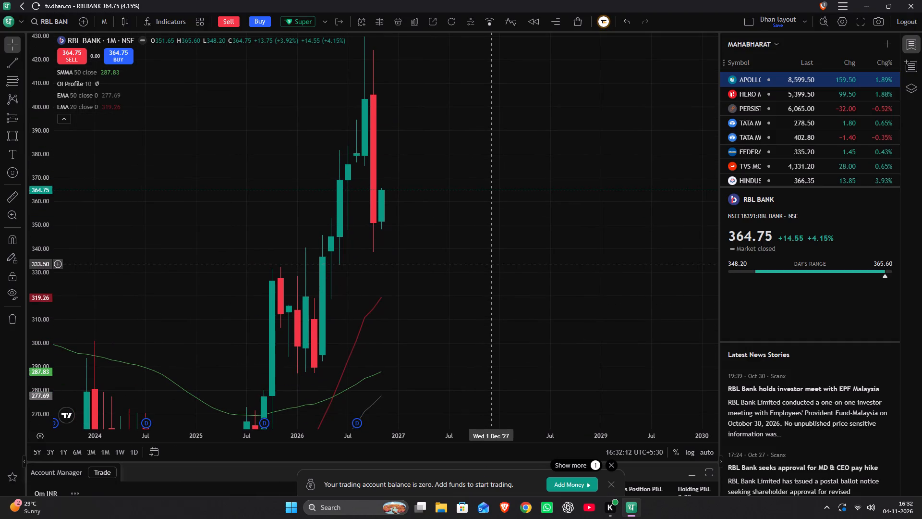
key(alt+shift+r)
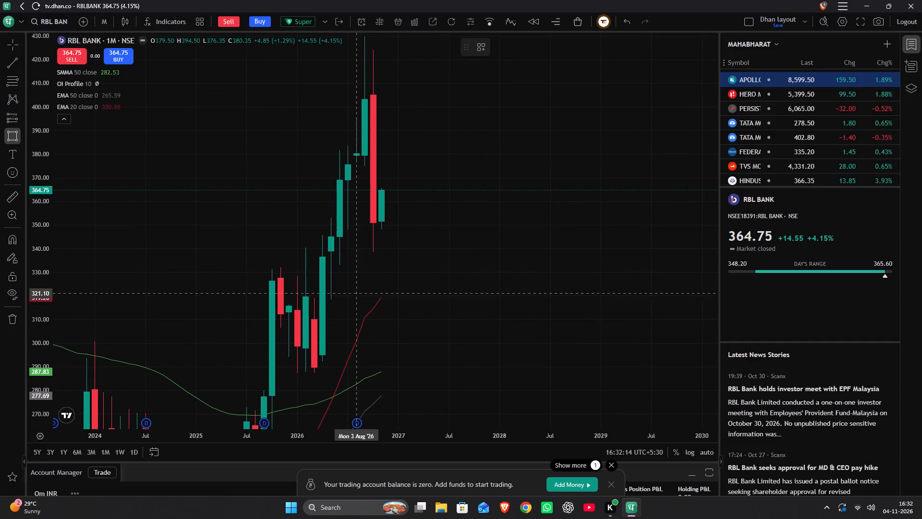
drag(331, 299, 358, 292)
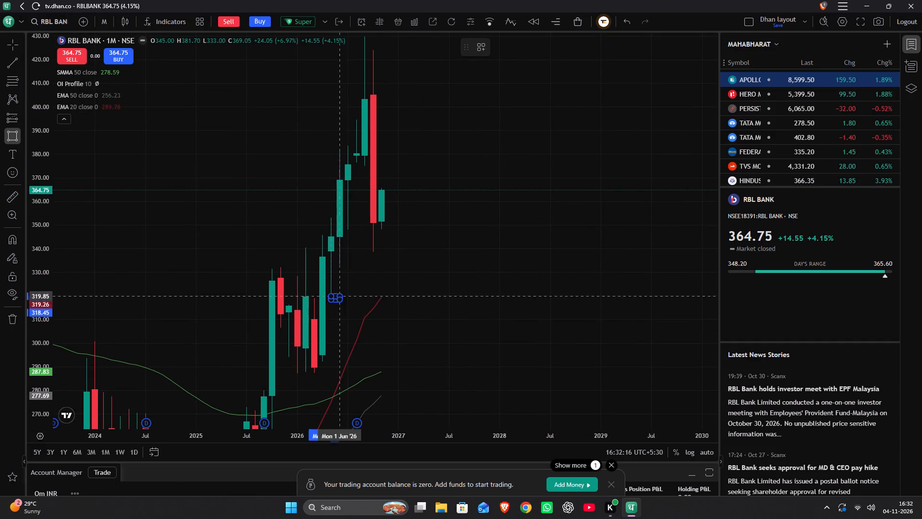
drag(358, 292, 622, 237)
click(622, 237)
Apply the MONTHLY DEMAND ZONE template to the new rectangle on the RBL Bank chart.
double_click(579, 238)
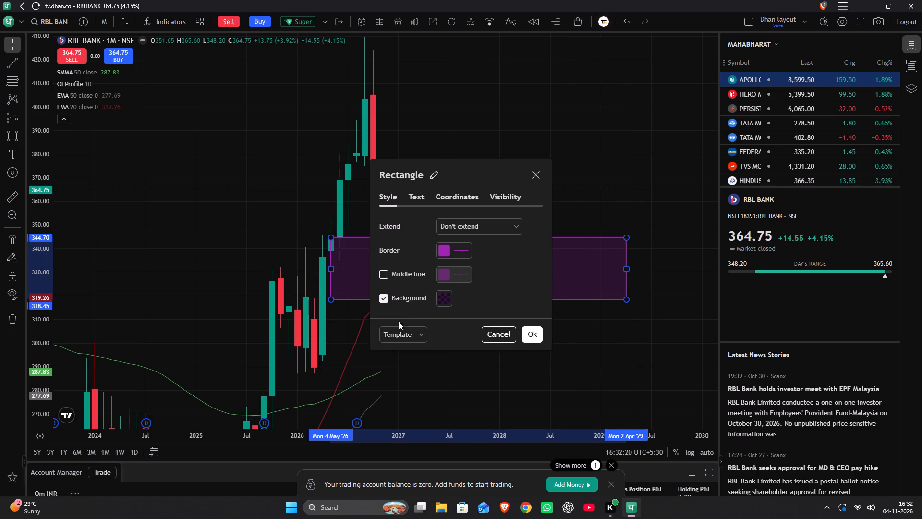
click(398, 332)
click(410, 355)
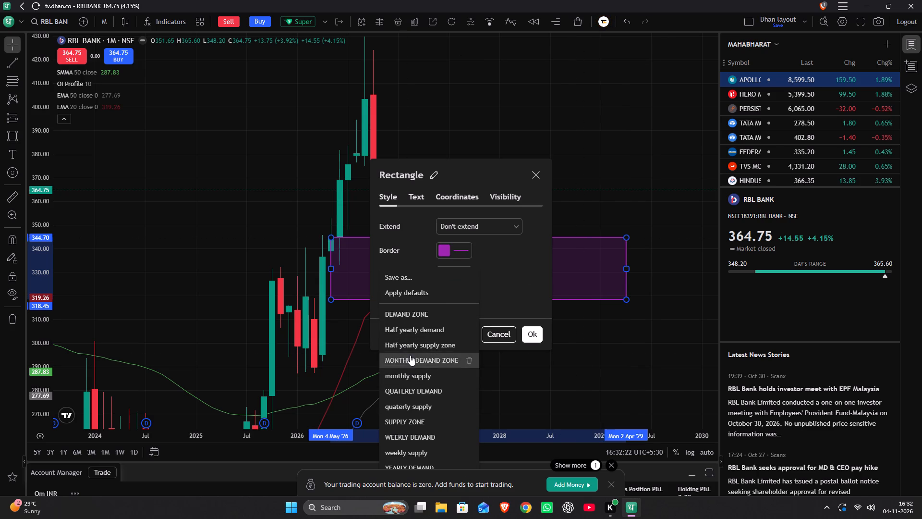
click(531, 329)
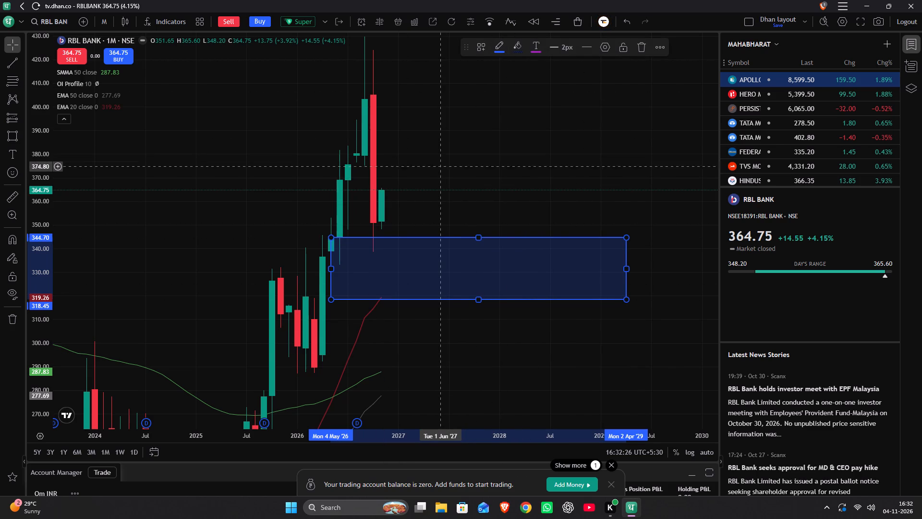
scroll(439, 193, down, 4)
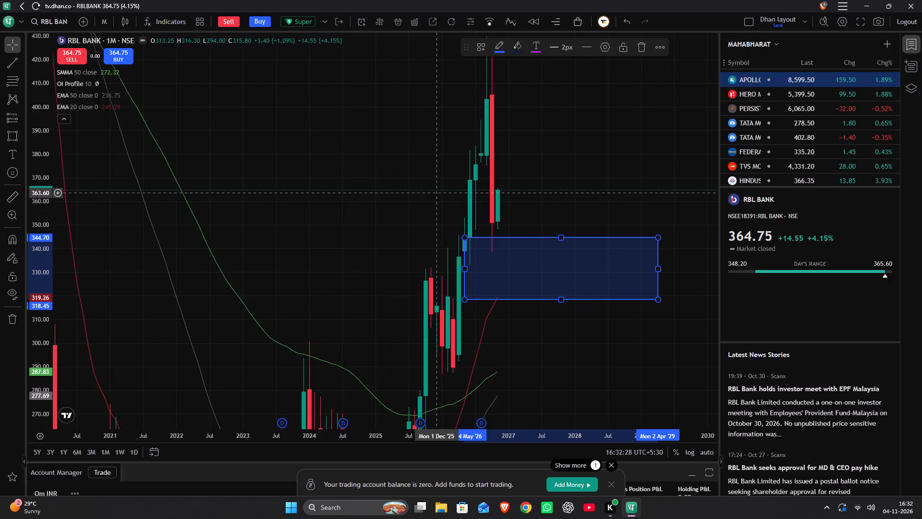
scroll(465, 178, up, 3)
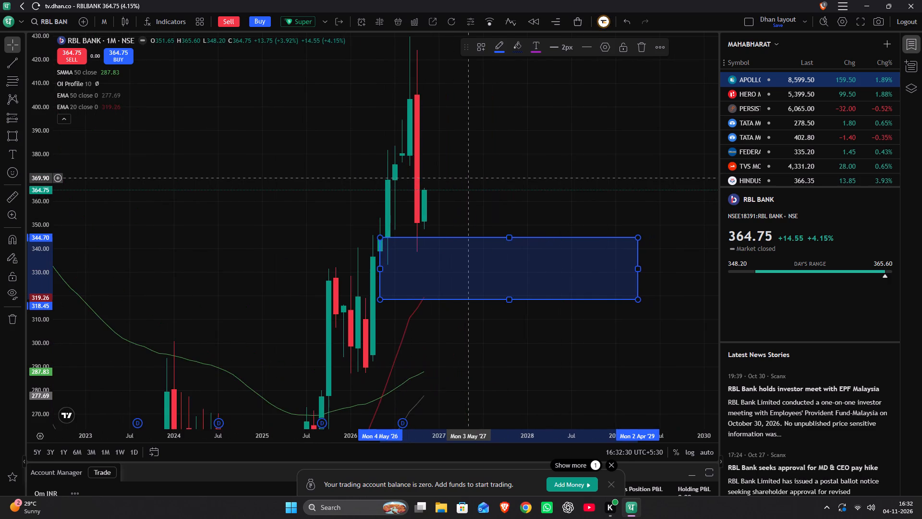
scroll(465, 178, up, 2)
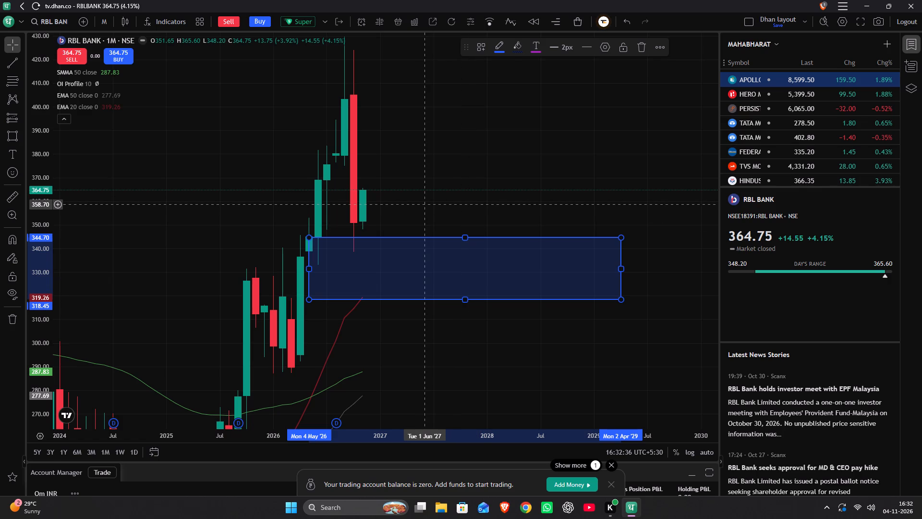
Set the RBL Bank chart interval to 1 day.
key(1)
key(d)
key(Return)
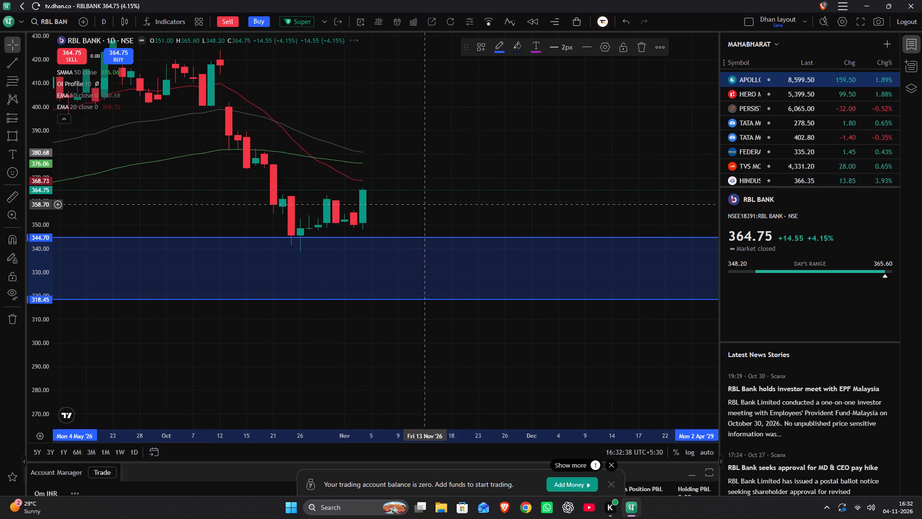
Place a long position from 29 Oct 2026 above the monthly demand zone, with entry at about 350.05 and stop at about 337.50.
scroll(422, 204, down, 9)
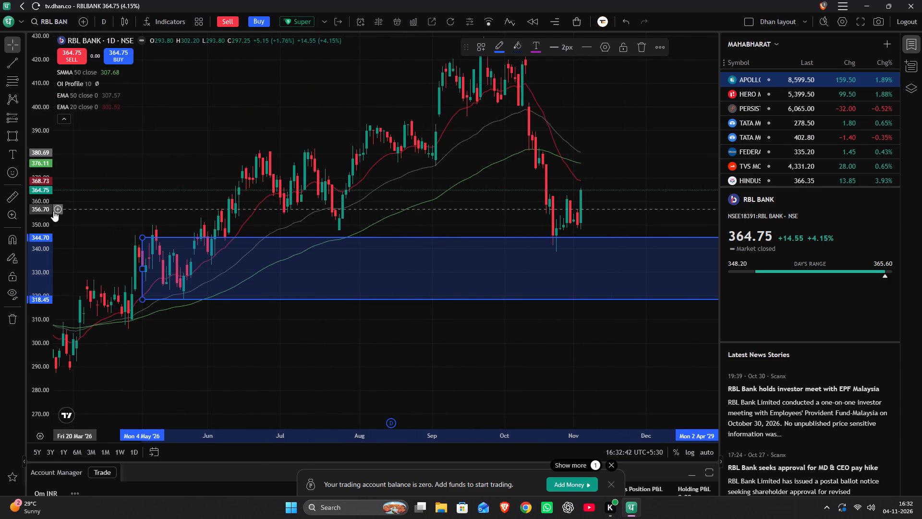
scroll(29, 218, up, 19)
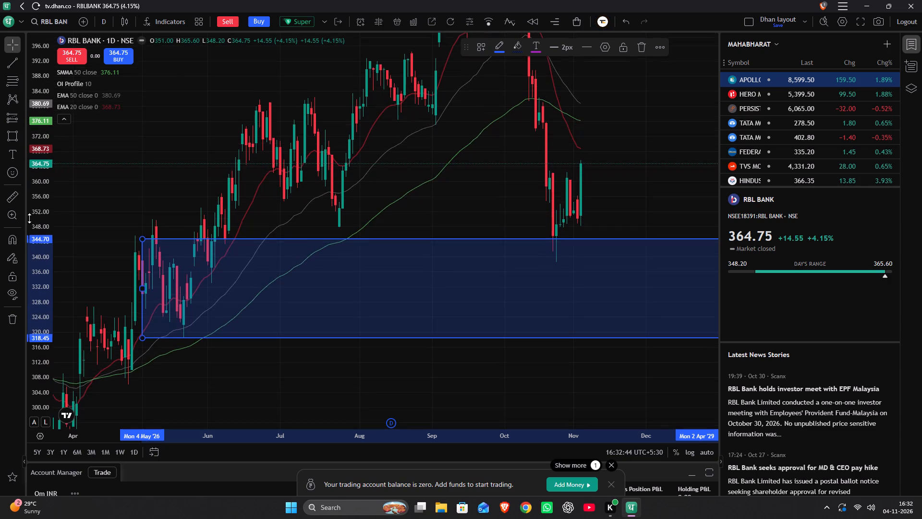
scroll(29, 218, up, 7)
scroll(198, 196, up, 10)
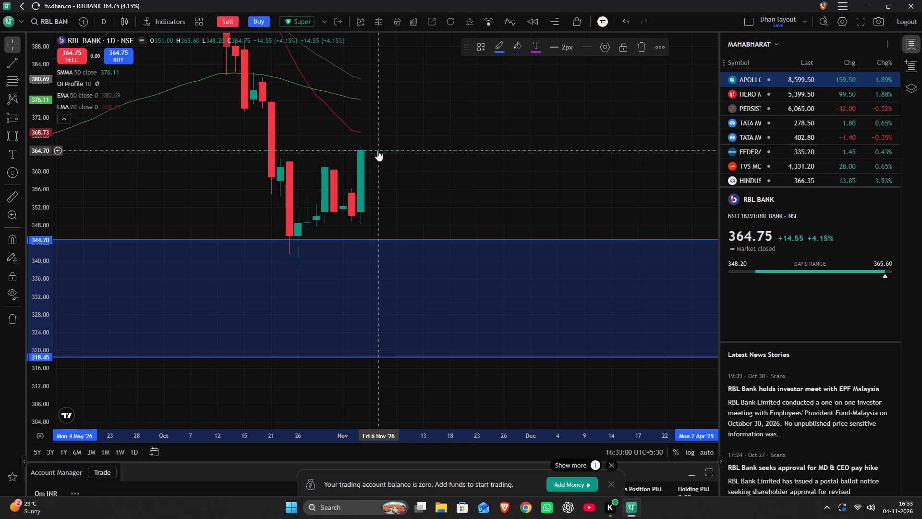
scroll(349, 242, up, 3)
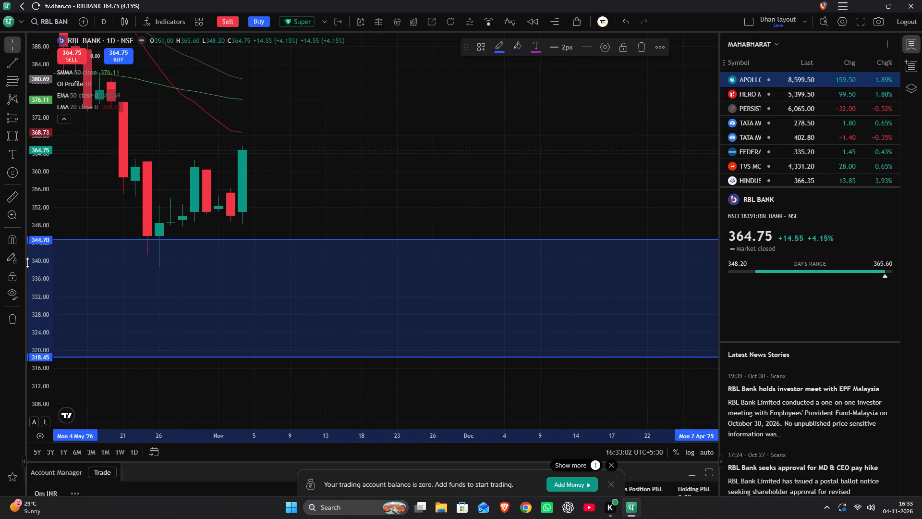
scroll(36, 255, up, 13)
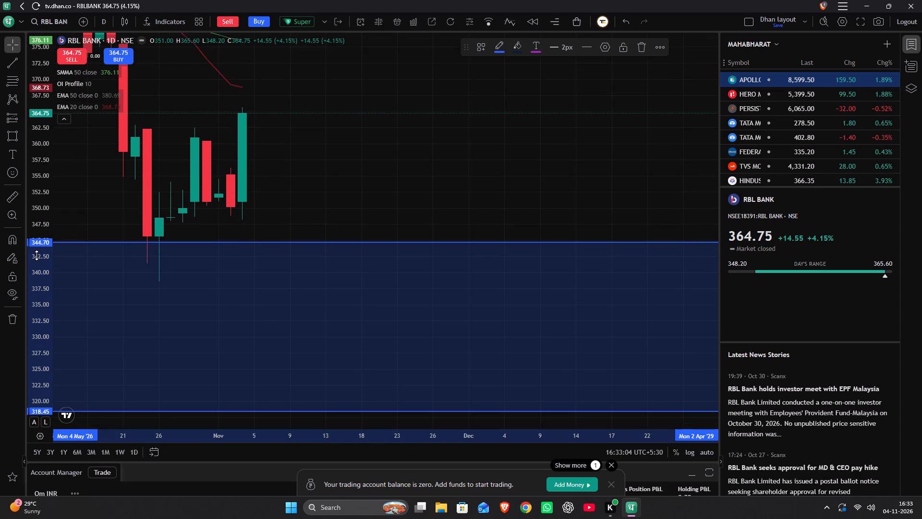
scroll(36, 255, up, 3)
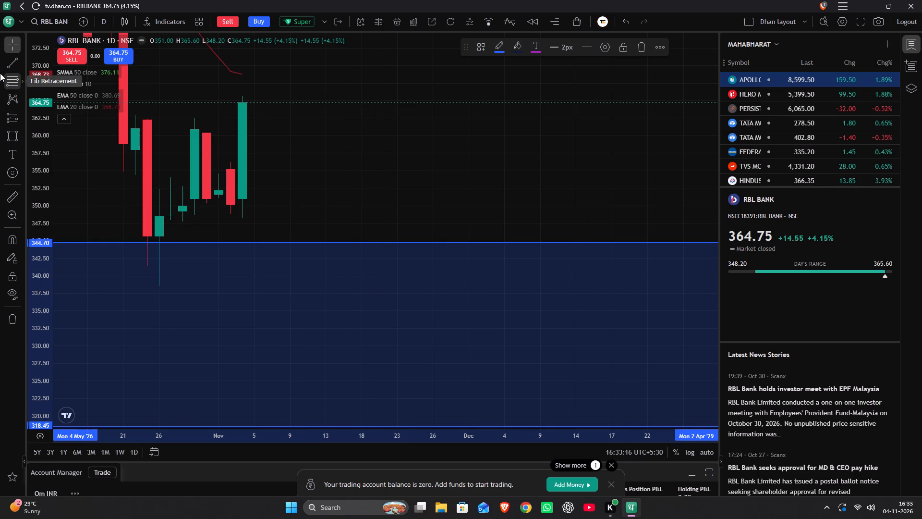
click(17, 124)
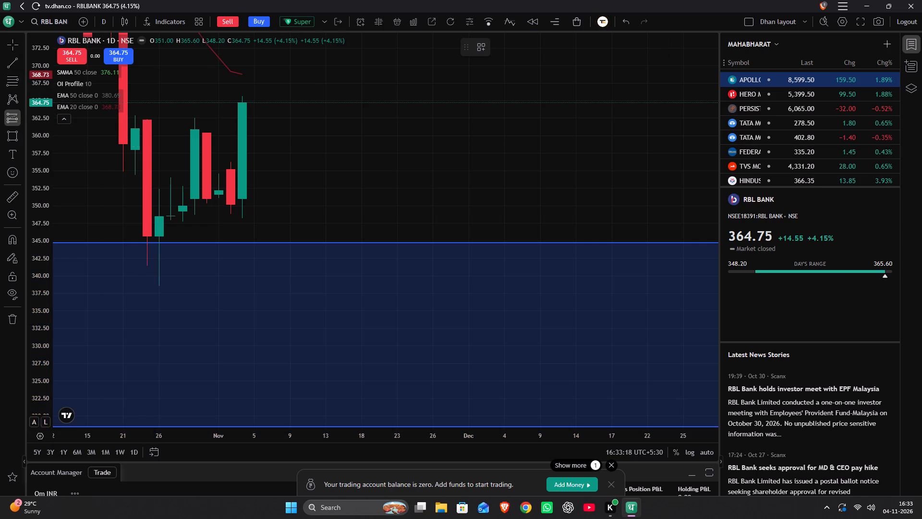
click(192, 205)
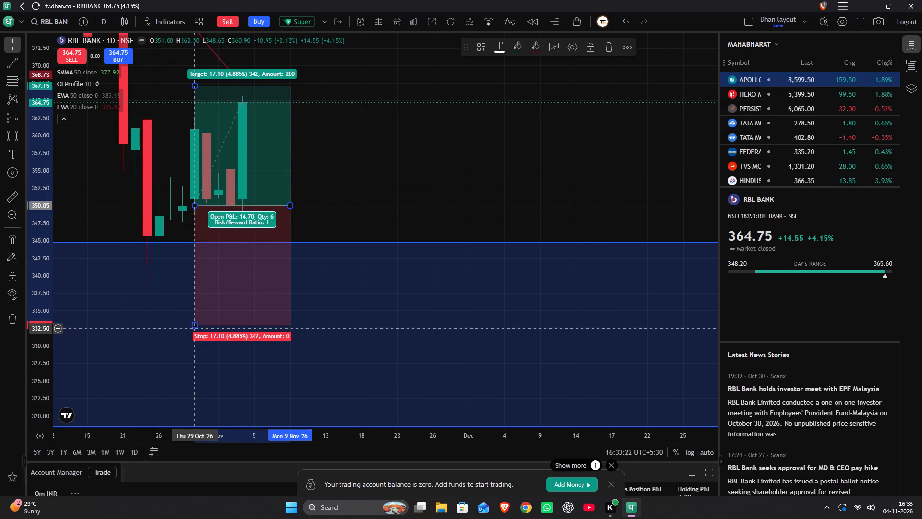
drag(194, 324, 209, 293)
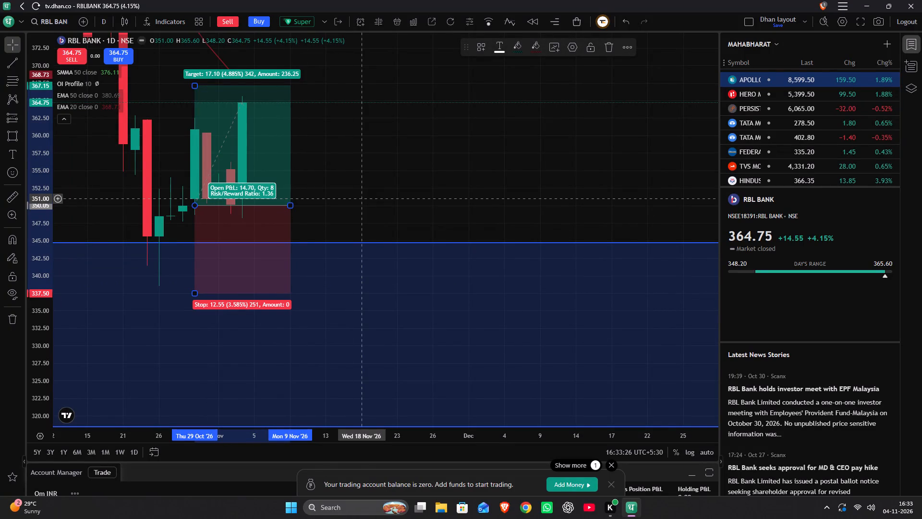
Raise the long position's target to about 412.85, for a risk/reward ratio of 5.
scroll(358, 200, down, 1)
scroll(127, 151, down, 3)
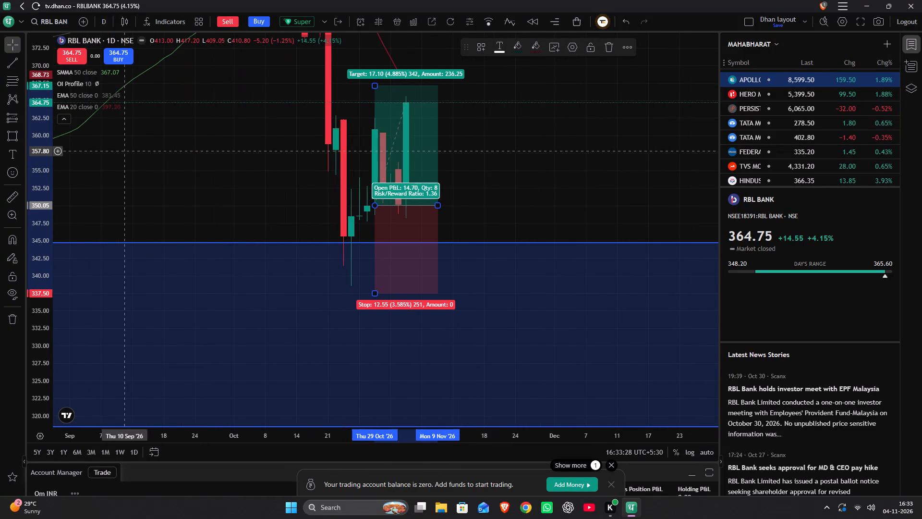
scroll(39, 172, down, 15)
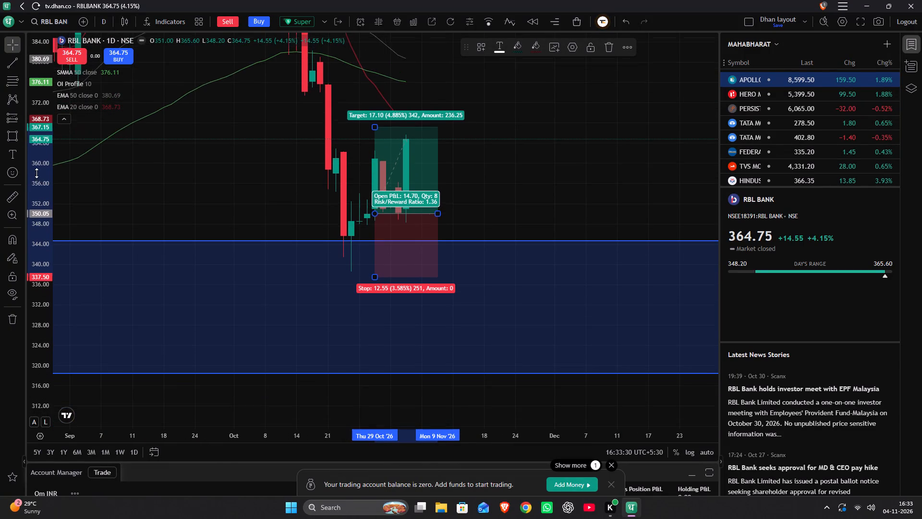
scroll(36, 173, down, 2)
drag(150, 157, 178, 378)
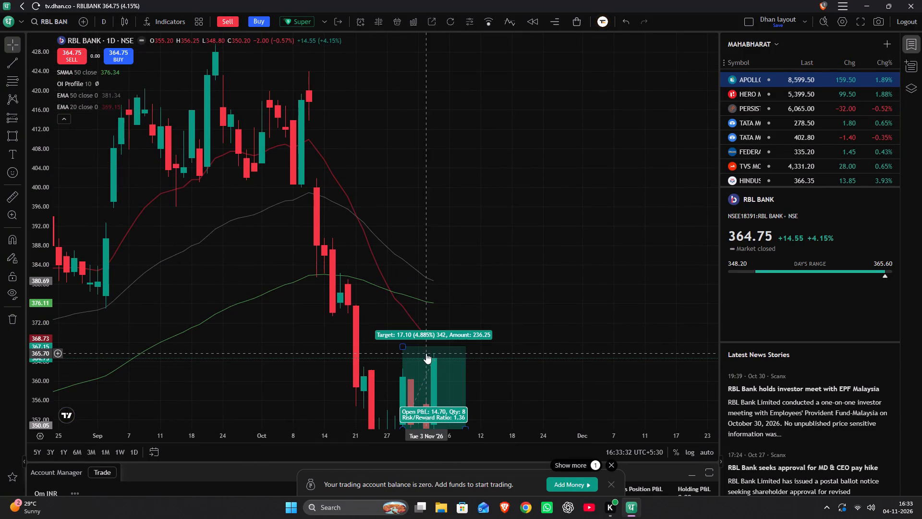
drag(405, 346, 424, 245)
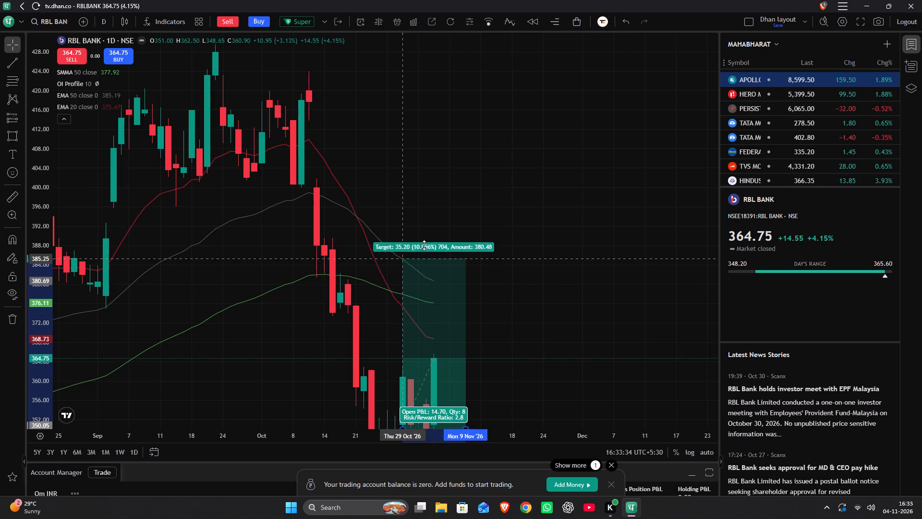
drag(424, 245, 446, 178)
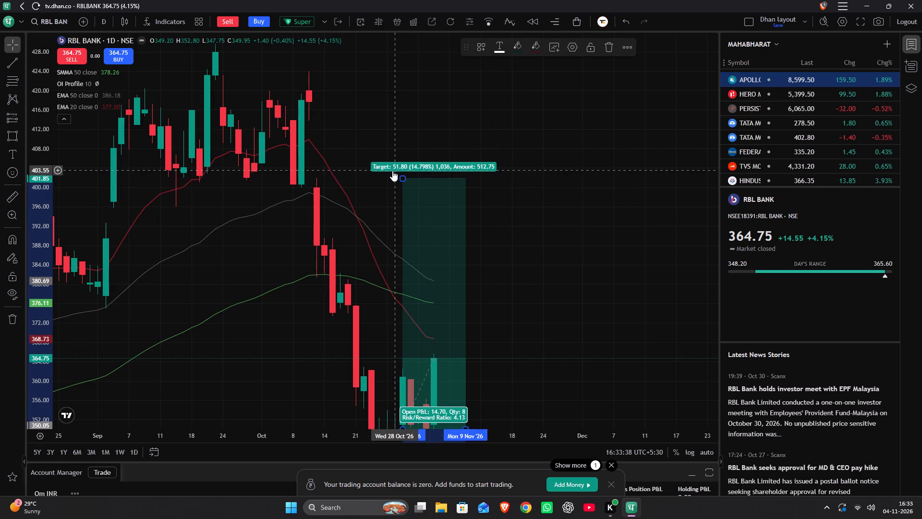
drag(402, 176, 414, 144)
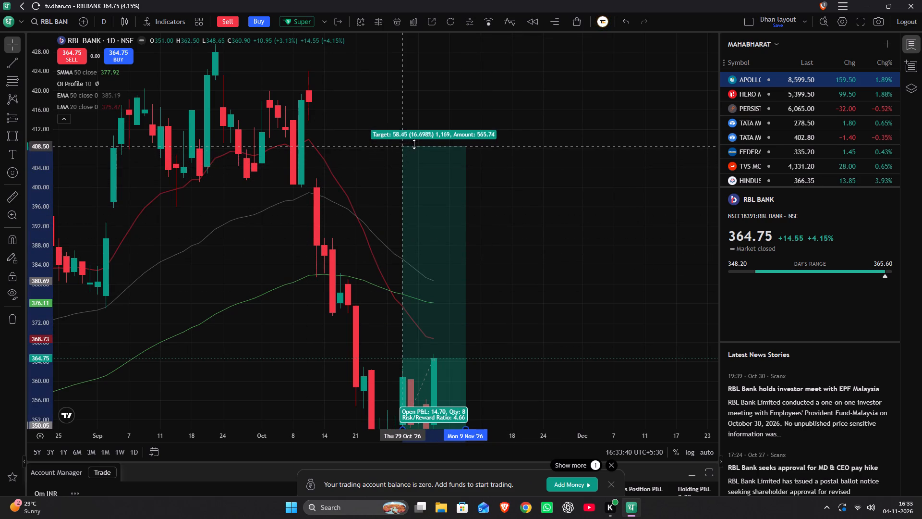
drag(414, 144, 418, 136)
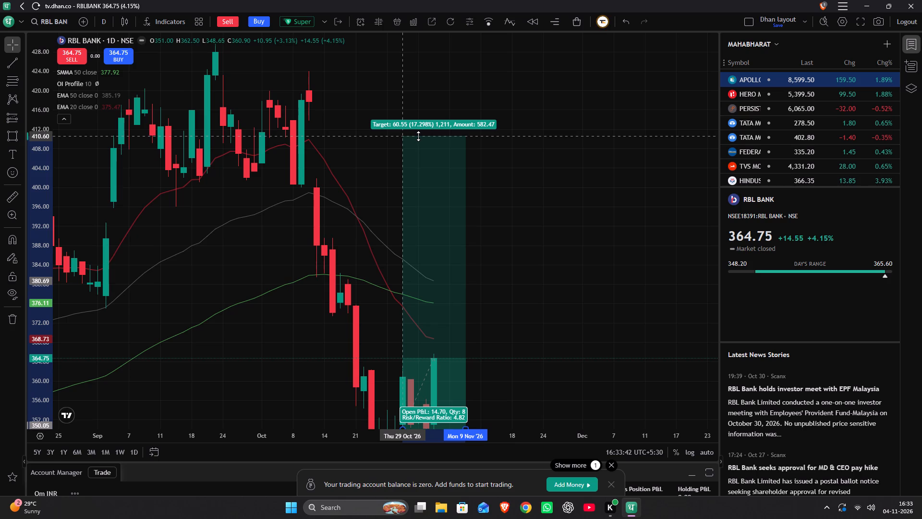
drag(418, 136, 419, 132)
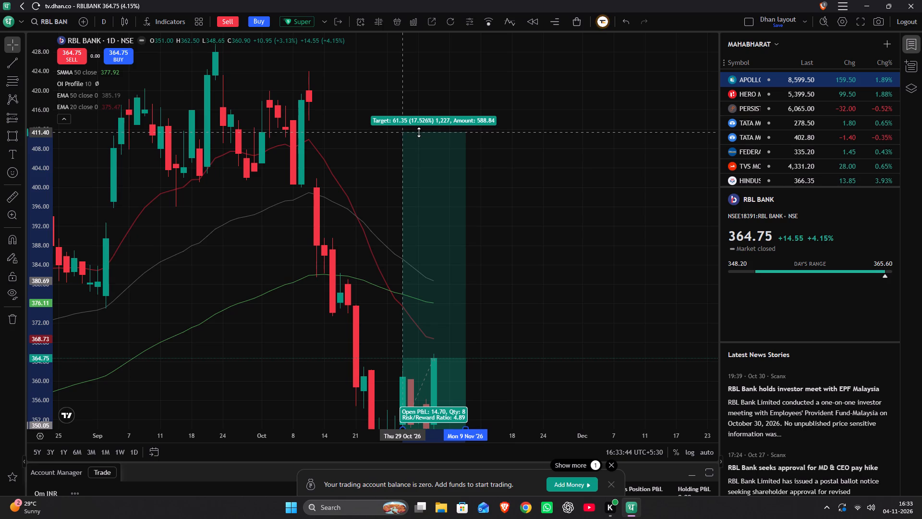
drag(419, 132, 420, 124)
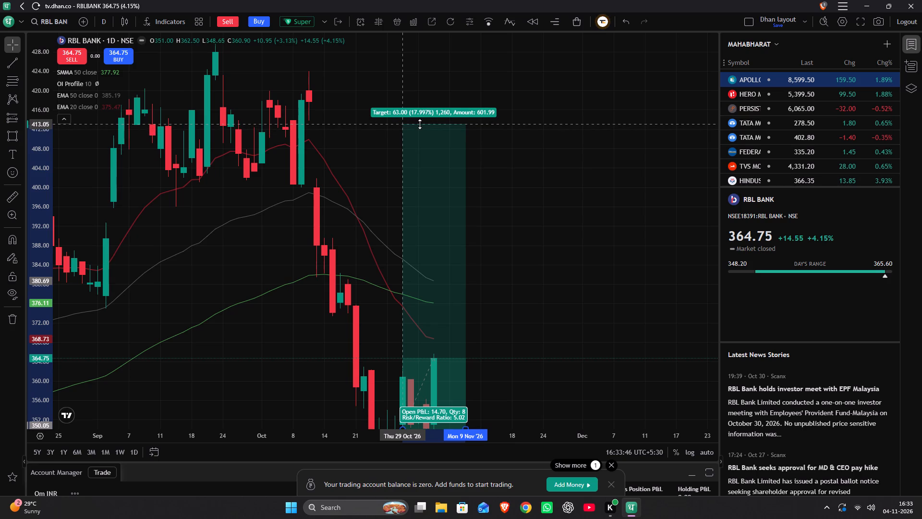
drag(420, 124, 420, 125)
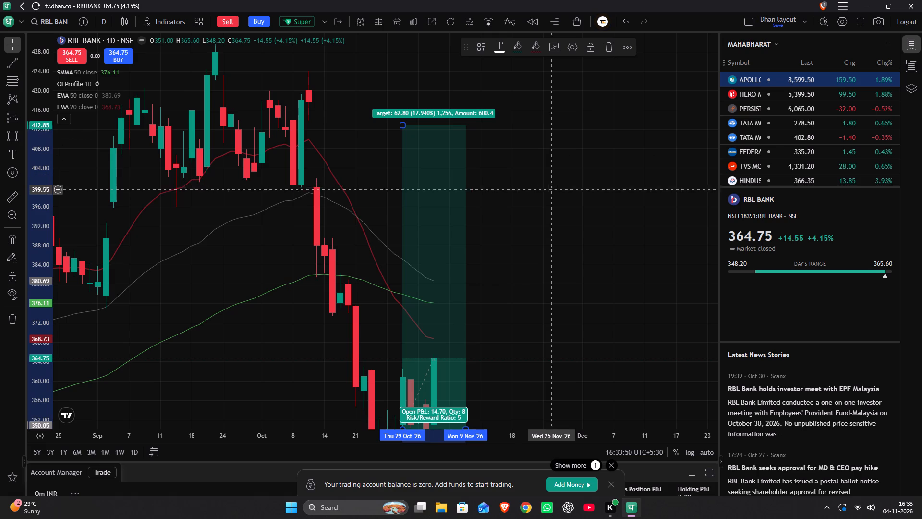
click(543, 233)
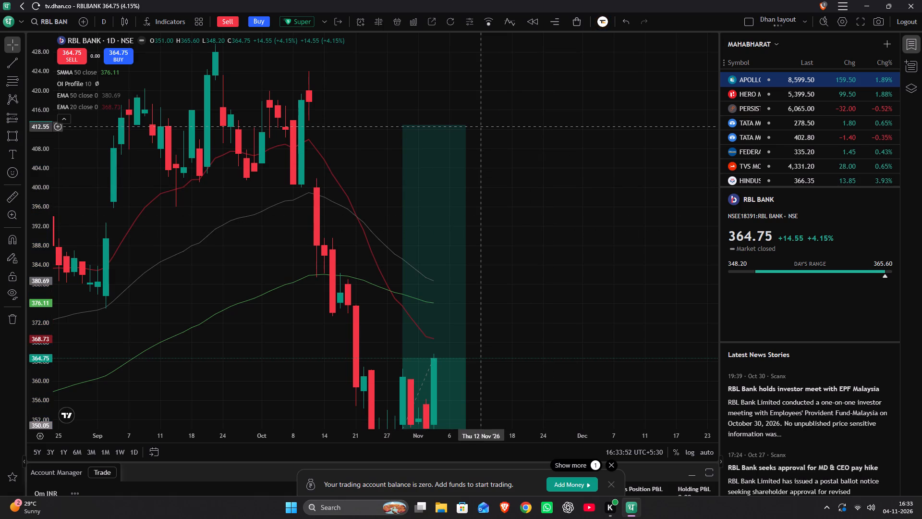
Adjust the long position's target to about 405.30, for a risk/reward ratio of 4.4.
drag(523, 232, 517, 12)
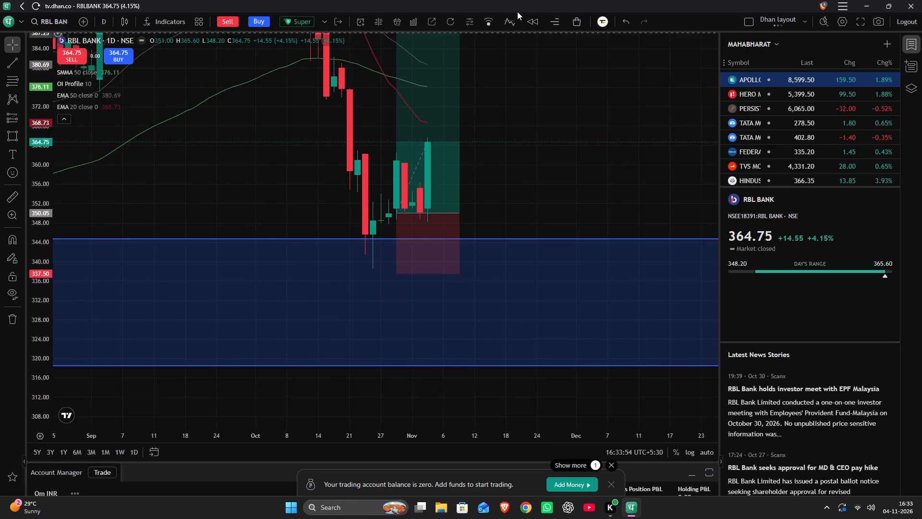
drag(517, 12, 535, 74)
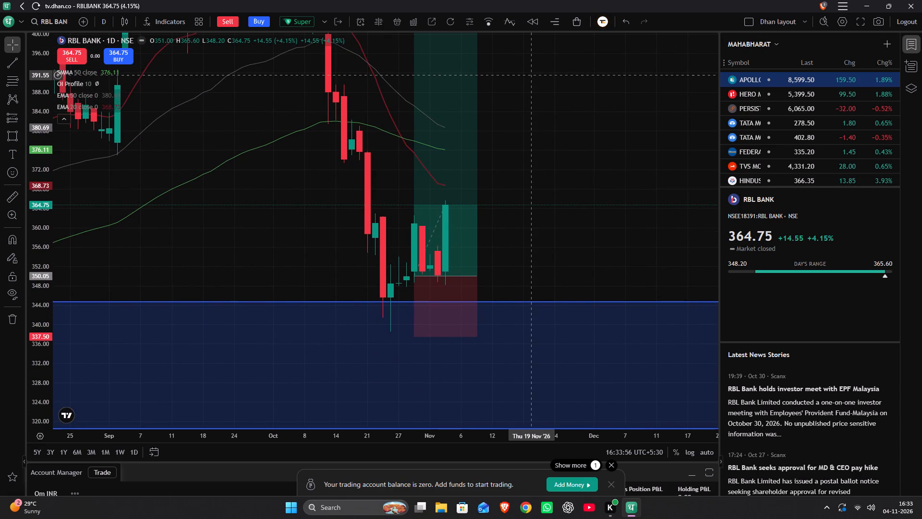
drag(562, 138, 553, 292)
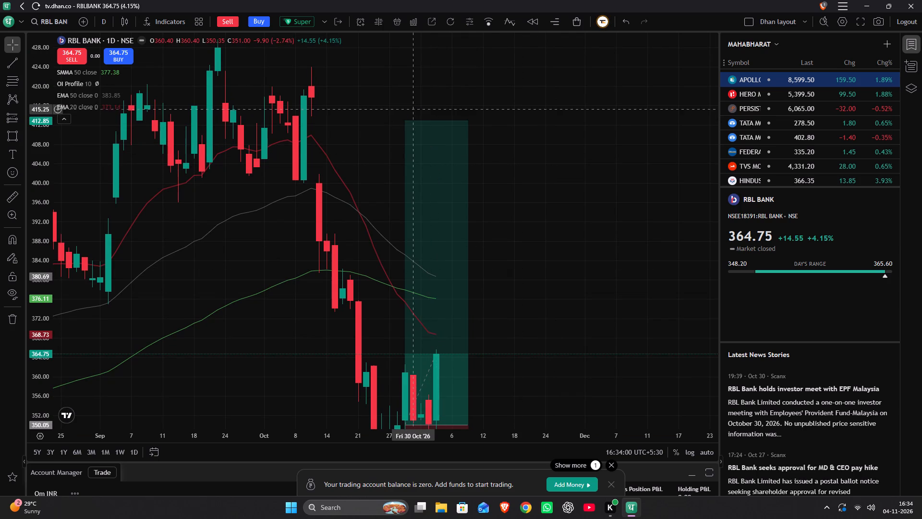
drag(405, 120, 405, 128)
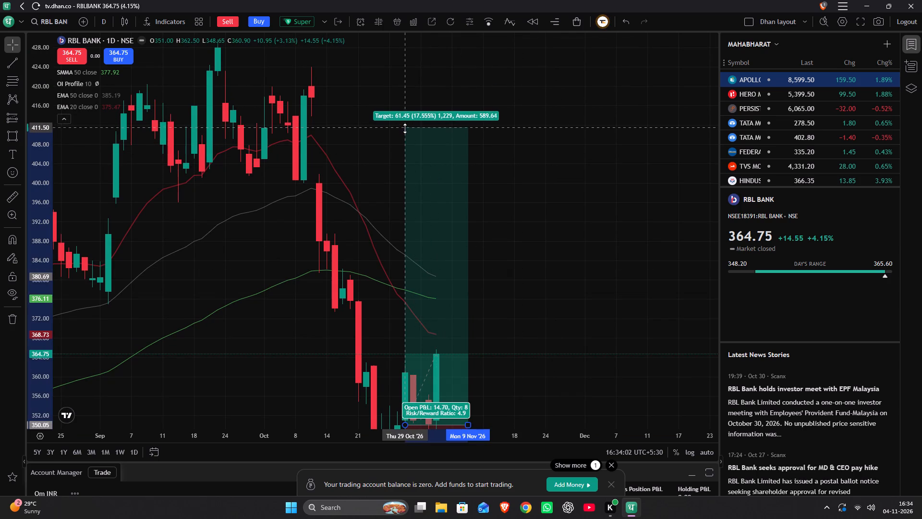
drag(405, 128, 406, 145)
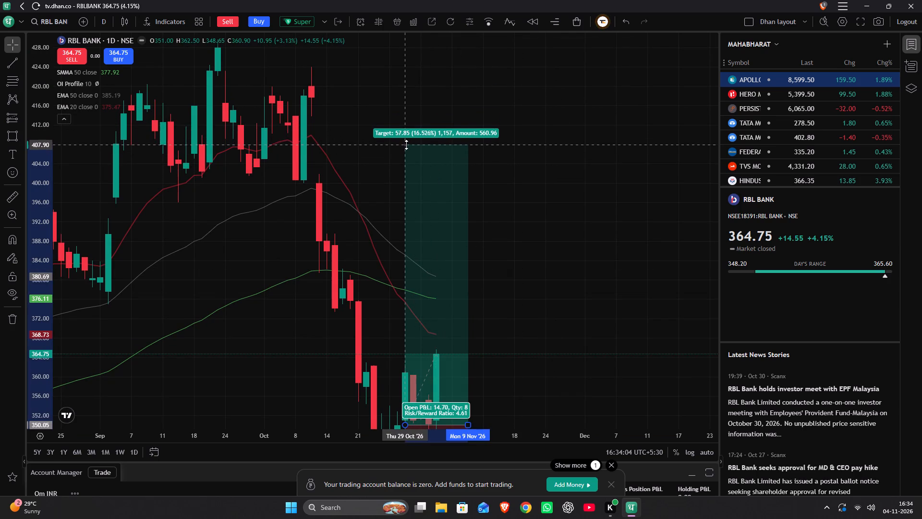
drag(406, 145, 408, 160)
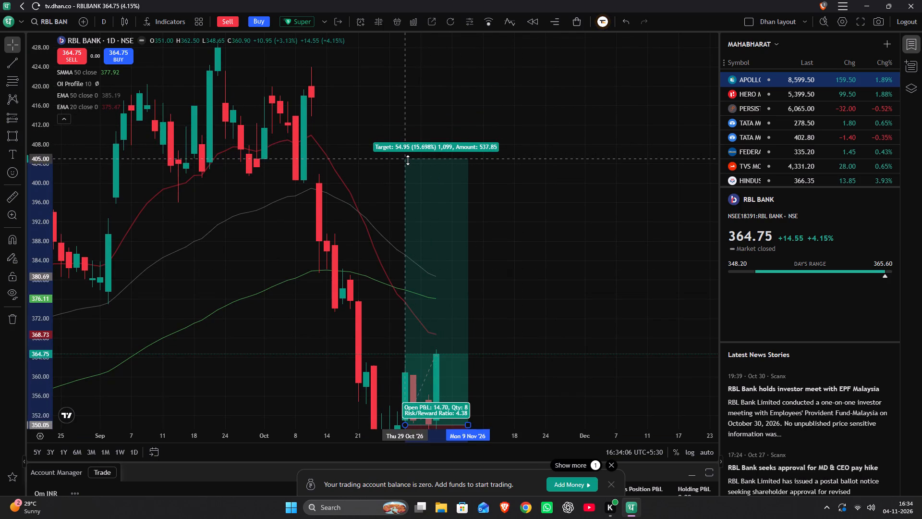
drag(408, 160, 408, 158)
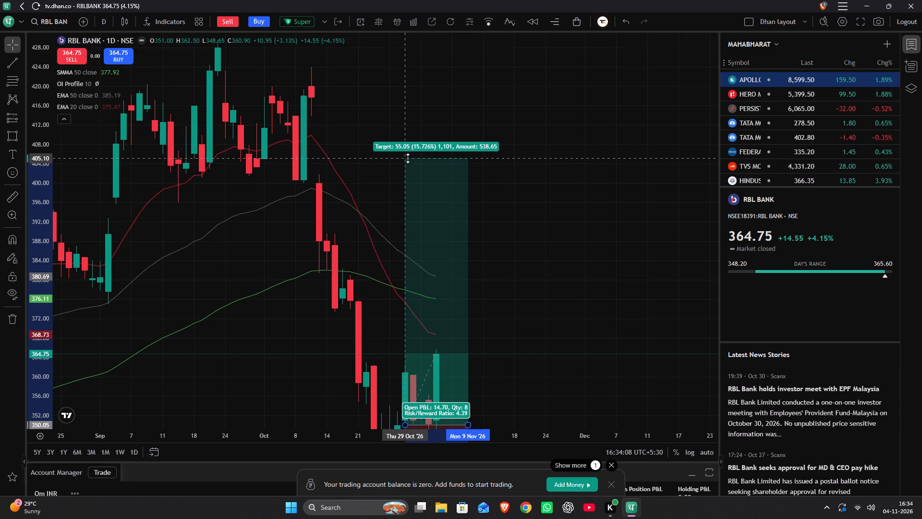
drag(408, 158, 408, 157)
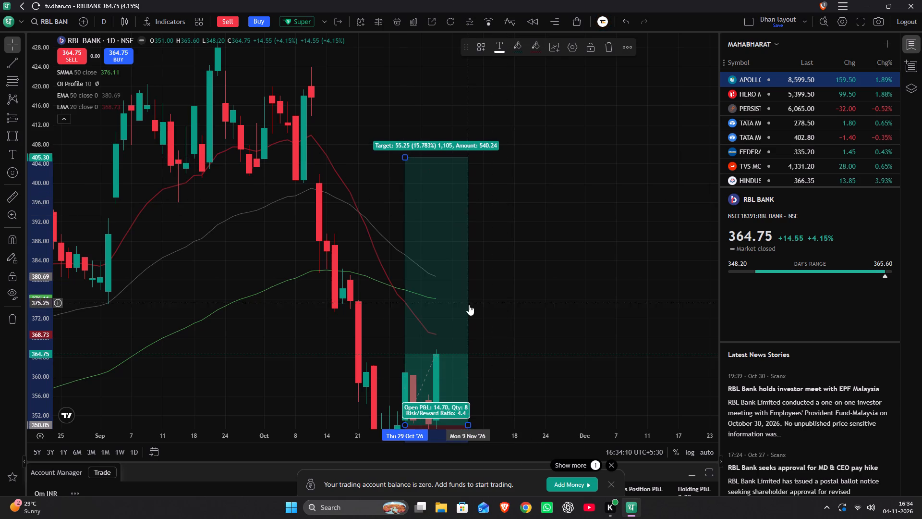
Switch the RBL Bank chart to the 1-month interval and examine the planned position against the monthly candles and demand zone.
key(1)
key(m)
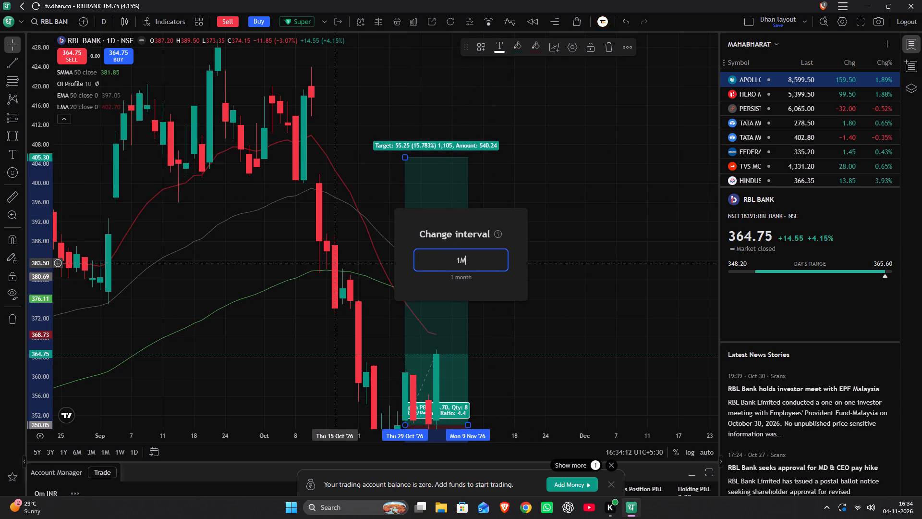
key(Return)
scroll(453, 269, up, 10)
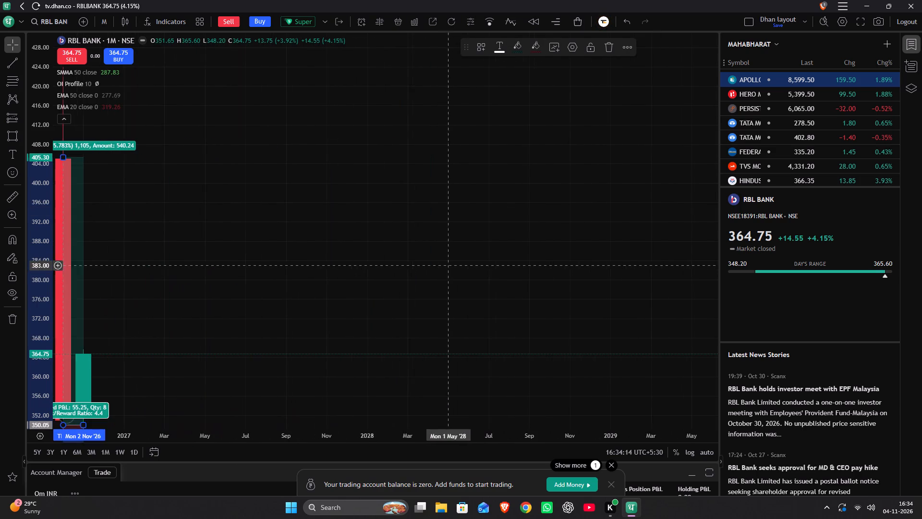
drag(165, 252, 530, 146)
scroll(530, 155, up, 2)
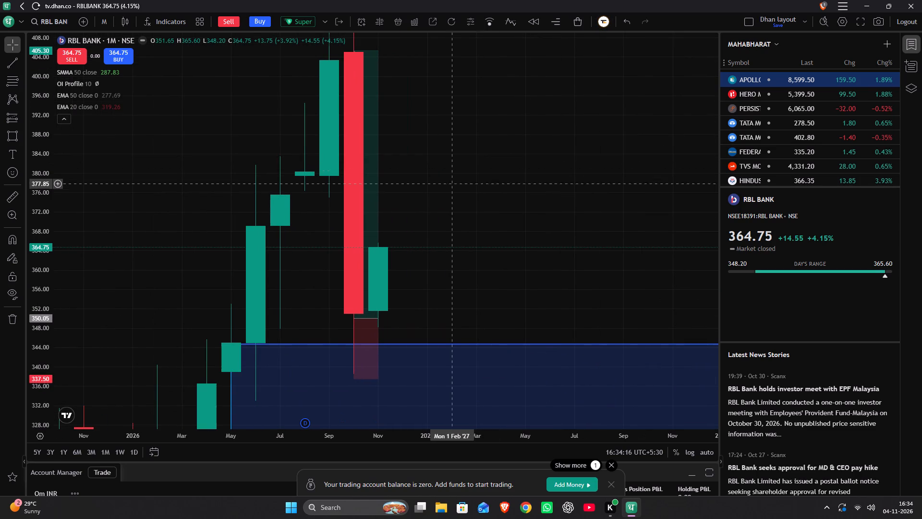
drag(445, 175, 479, 236)
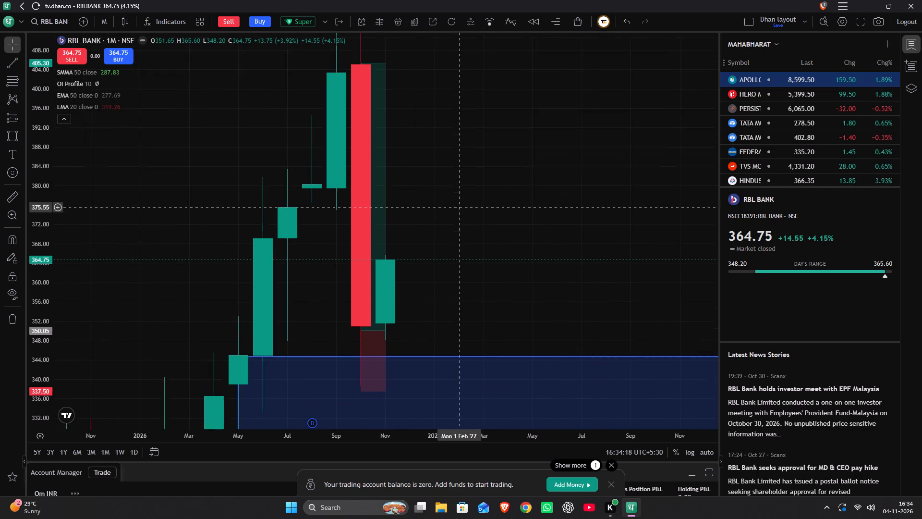
drag(479, 236, 503, 316)
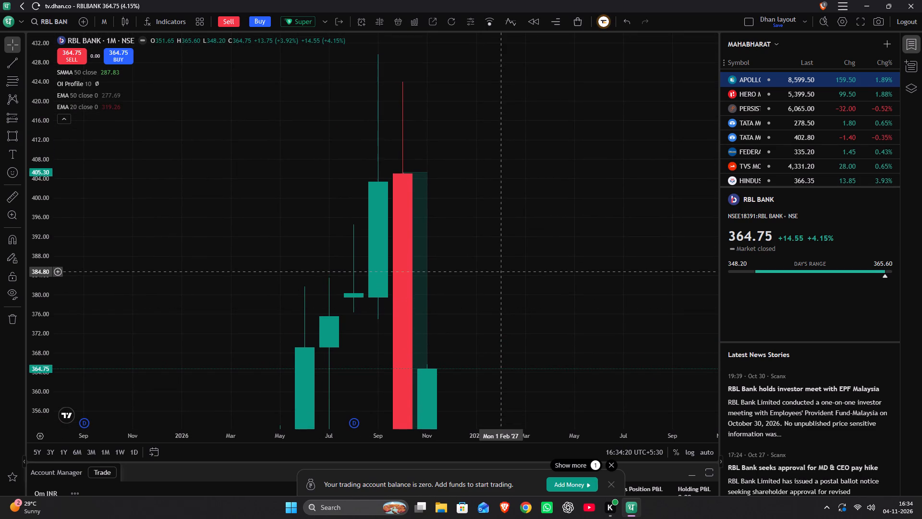
Set the RBL Bank chart interval to 3 months.
text(3m)
key(Return)
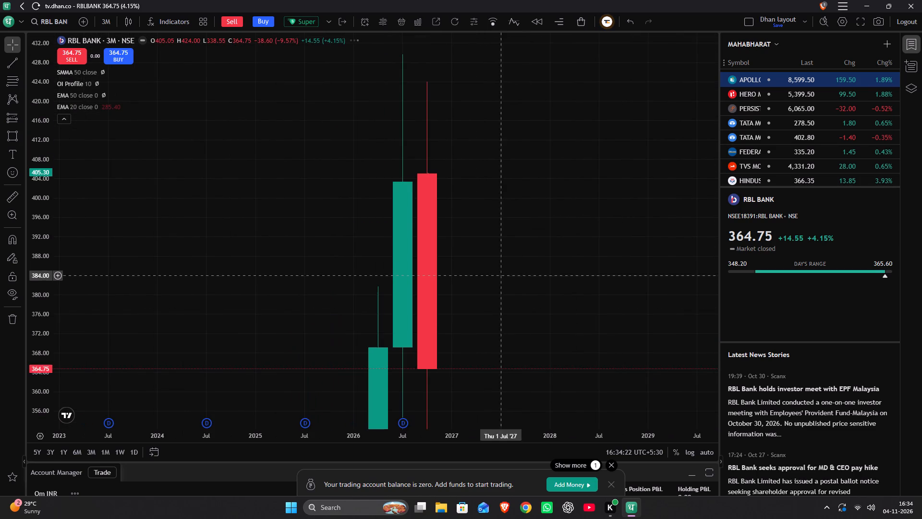
Examine RBL Bank's 3-month candles against the demand zone and the 20 EMA, keeping the zone in its original place.
drag(529, 282, 526, 101)
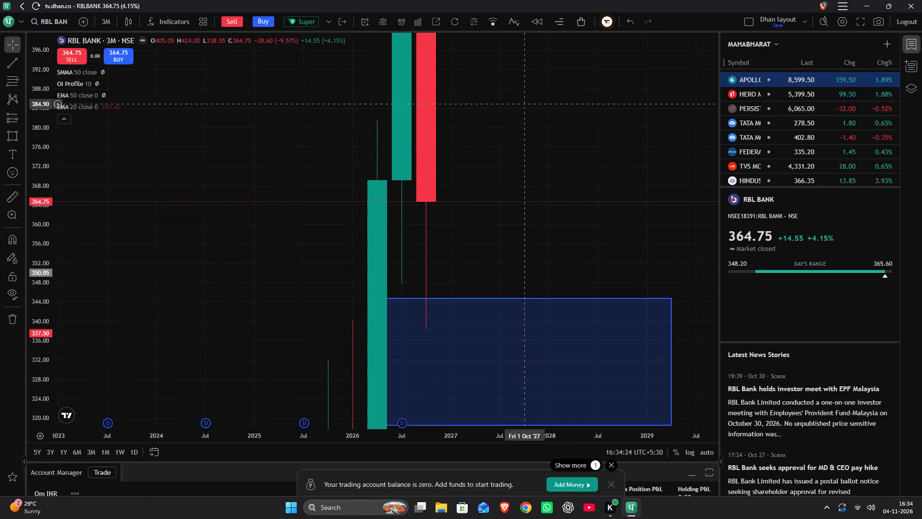
drag(526, 101, 526, 99)
drag(529, 295, 573, 140)
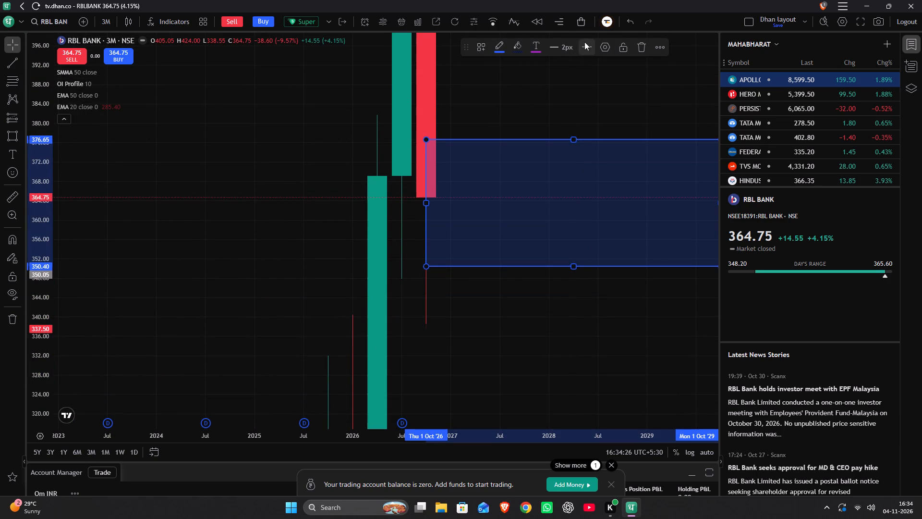
click(637, 21)
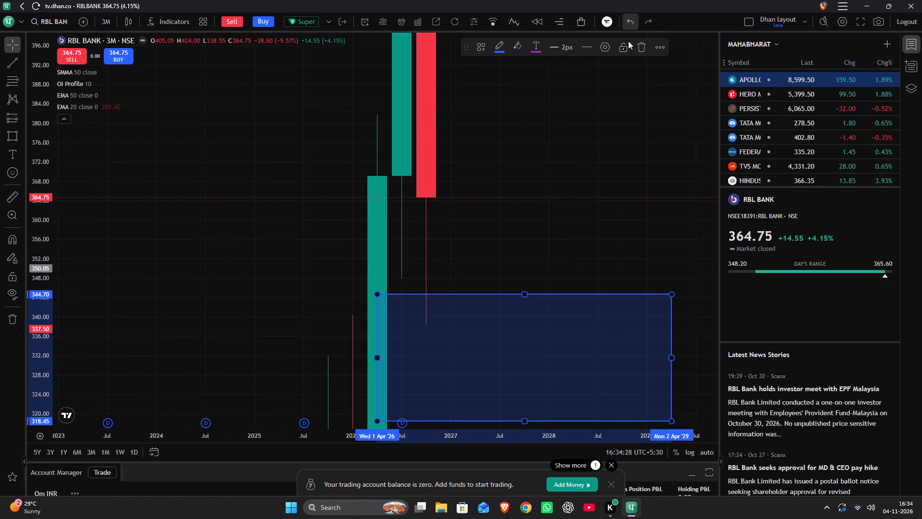
drag(541, 192, 574, 43)
drag(547, 353, 513, 134)
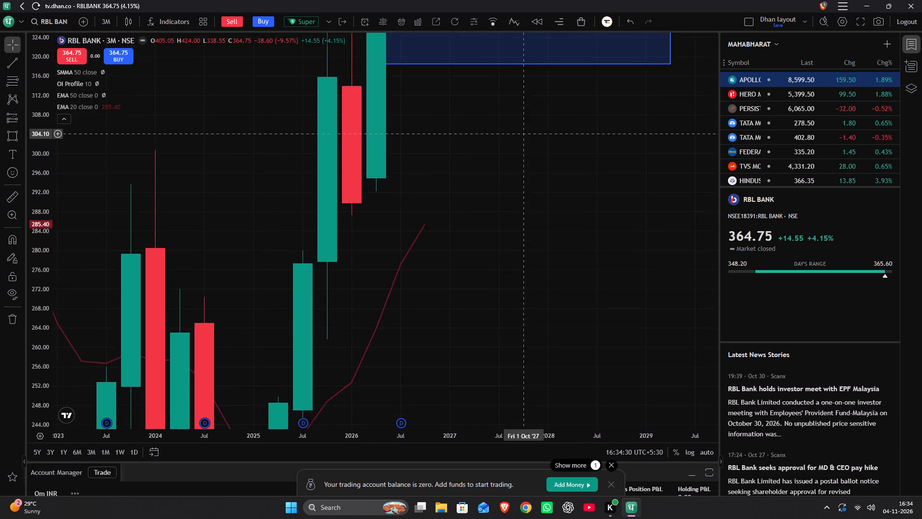
drag(513, 134, 496, 505)
scroll(35, 291, down, 8)
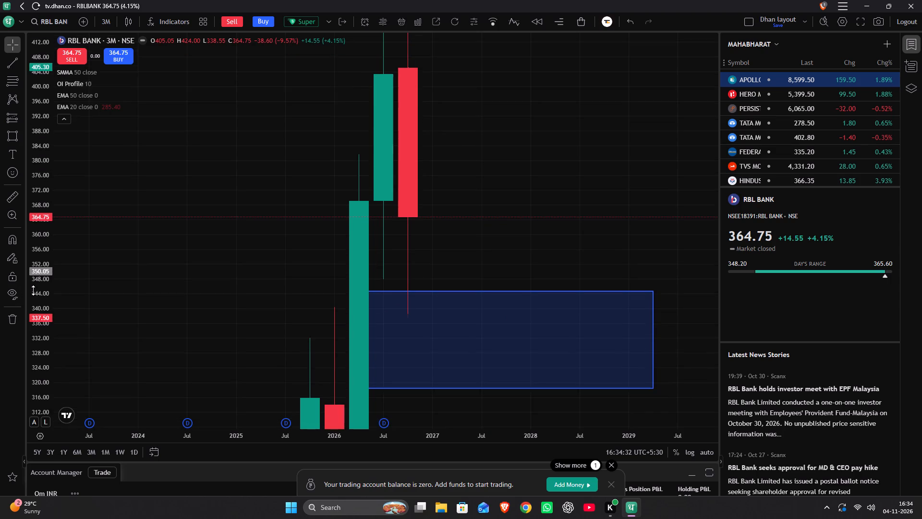
scroll(33, 290, down, 15)
scroll(30, 288, down, 14)
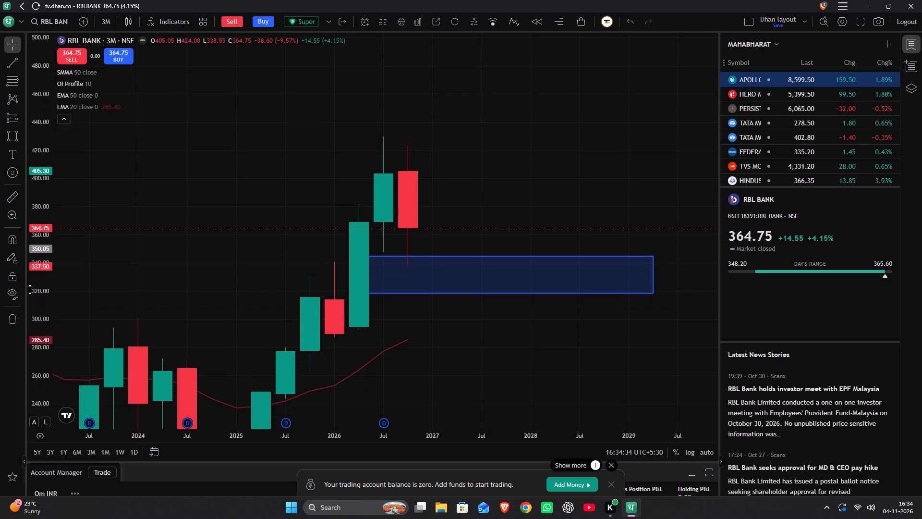
drag(428, 146, 439, 206)
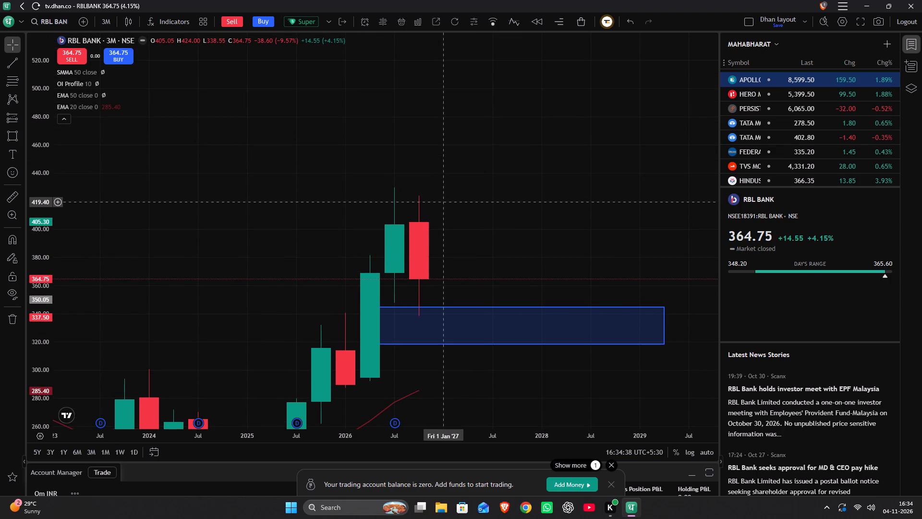
Set the RBL Bank chart interval to 6 months to view its half-yearly candles.
key(6)
key(m)
key(Return)
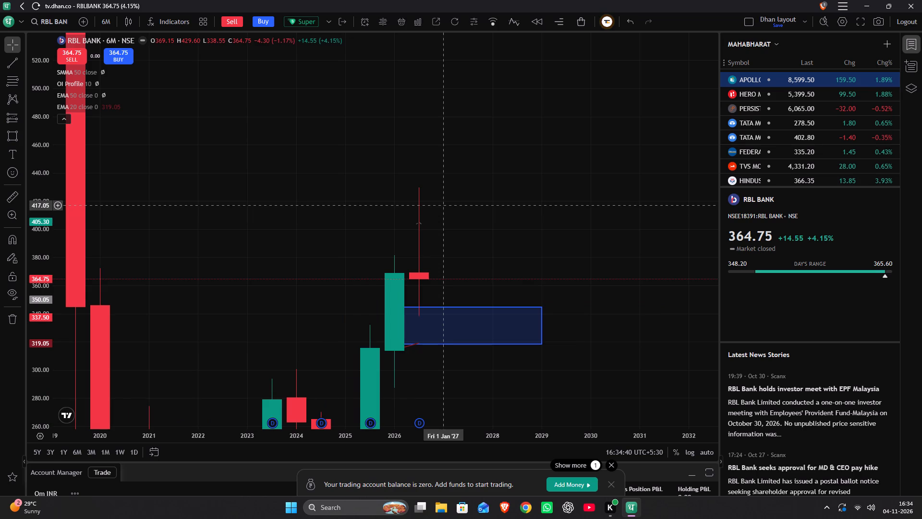
Switch the RBL Bank chart to the 1-week interval and view the planned long position against the weekly candles.
key(1)
key(w)
key(Return)
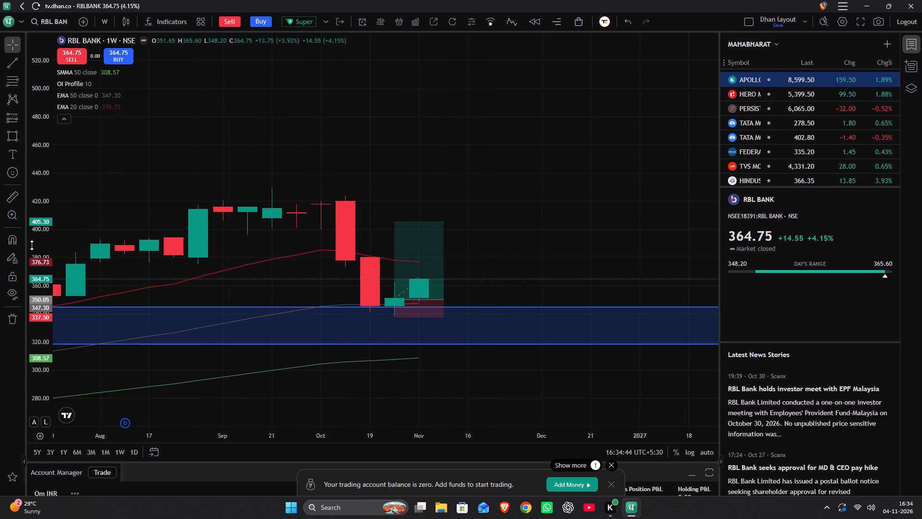
scroll(37, 237, up, 12)
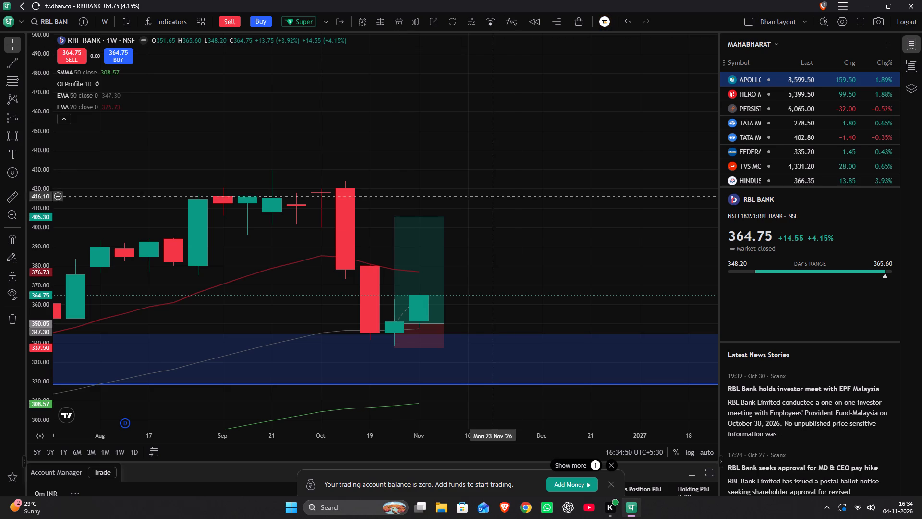
Set the RBL Bank chart interval to 1 day.
key(1)
key(w)
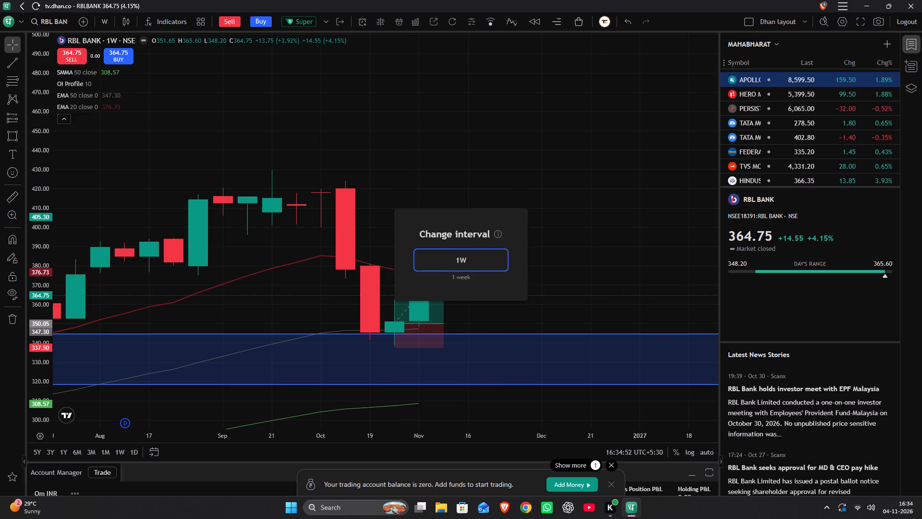
key(BackSpace)
key(d)
key(Return)
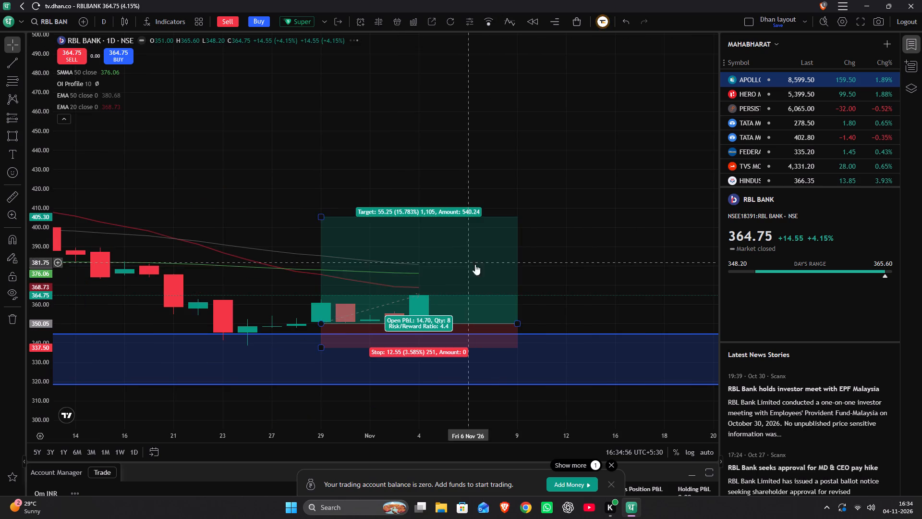
Examine the planned long position against RBL Bank's daily price history, moving averages and demand zone.
scroll(247, 321, down, 15)
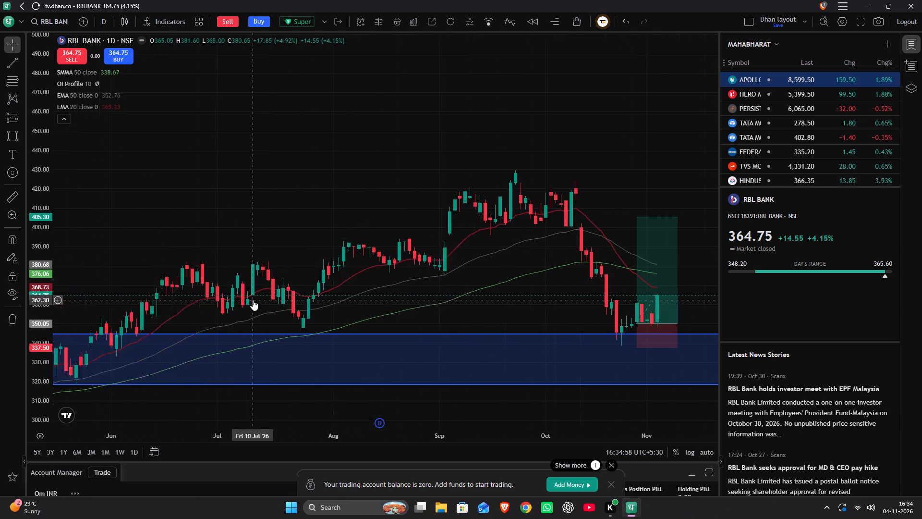
scroll(253, 300, down, 1)
scroll(46, 331, up, 7)
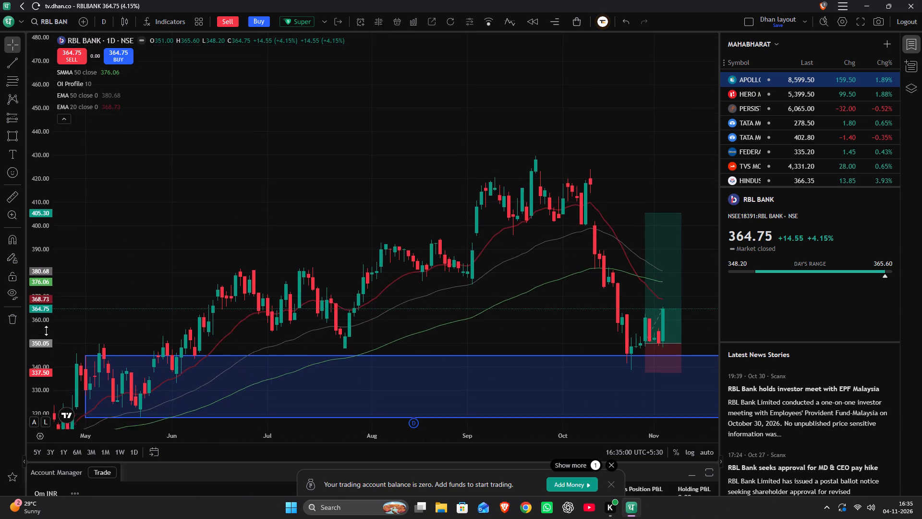
scroll(46, 331, up, 1)
scroll(122, 318, up, 18)
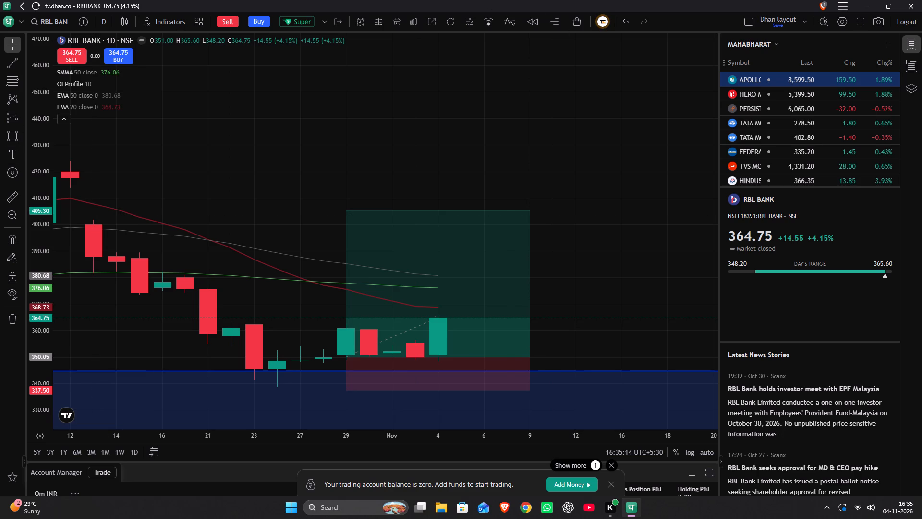
Create a price alert on RBL Bank with the Crossing condition at 355, and close the alerts list.
click(363, 23)
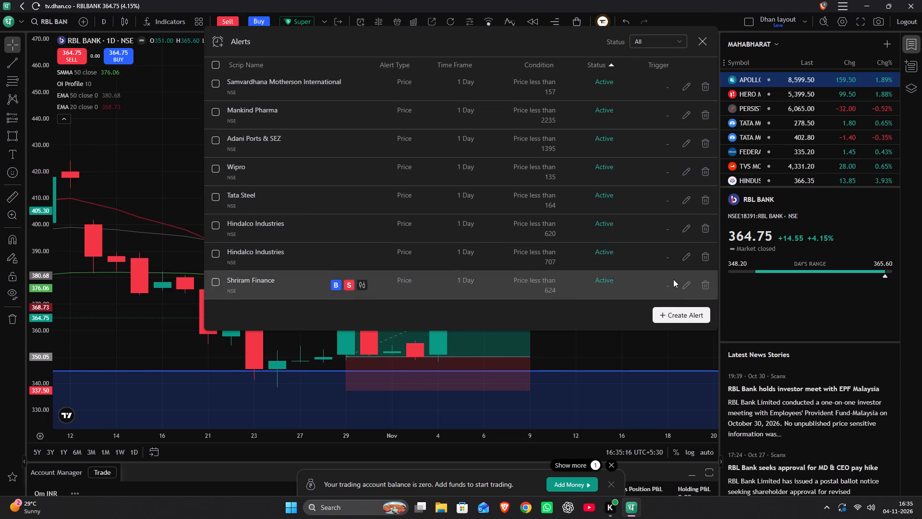
click(674, 313)
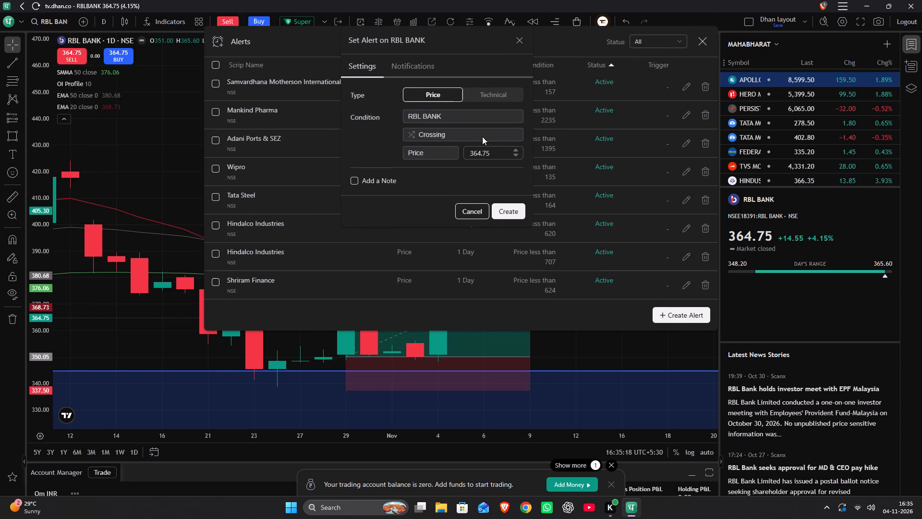
drag(494, 153, 452, 156)
key(BackSpace)
key(3)
text(55)
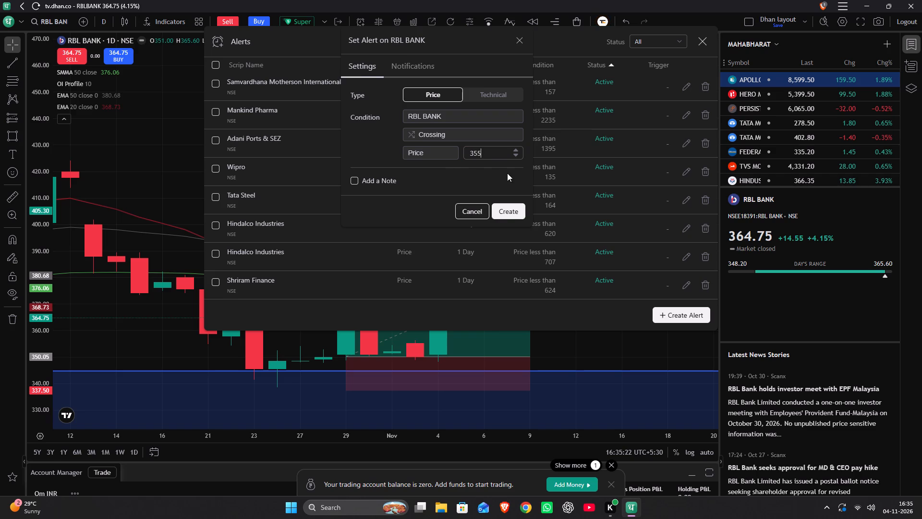
click(509, 216)
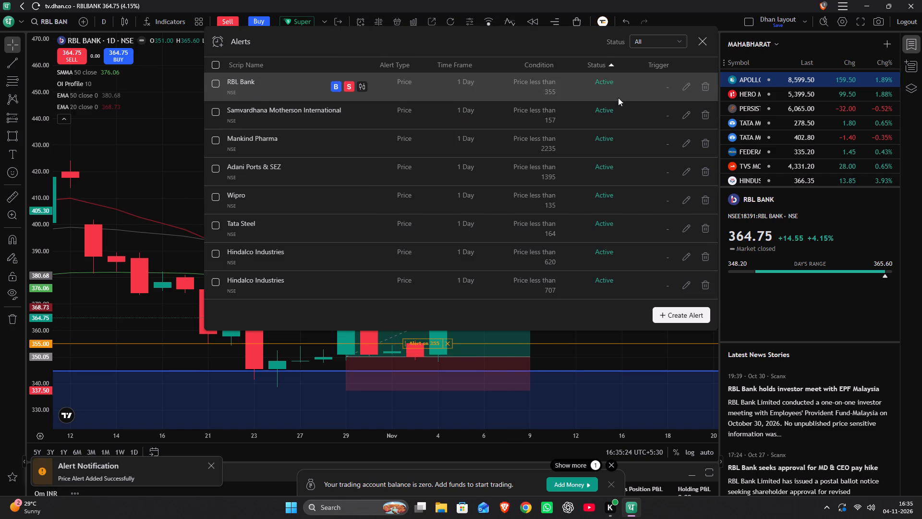
click(706, 42)
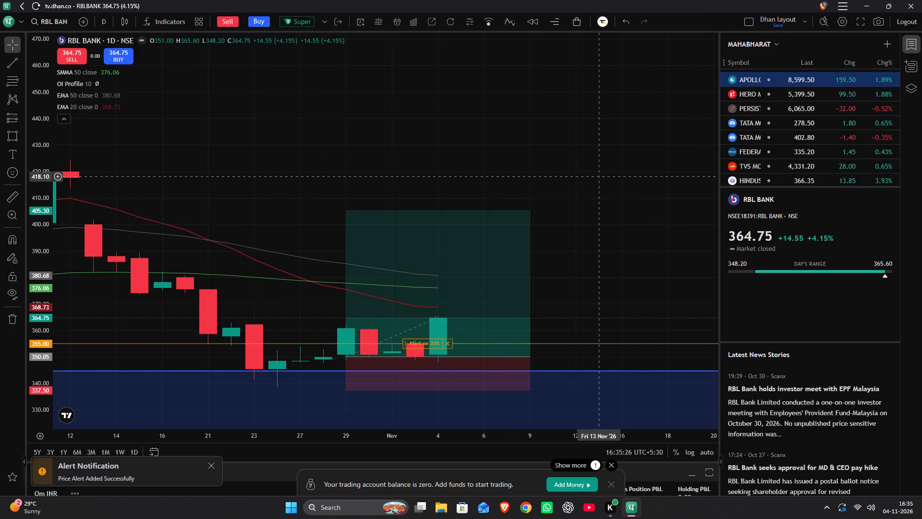
Add RBL Bank to the "confirmation entry" watchlist.
scroll(605, 177, down, 19)
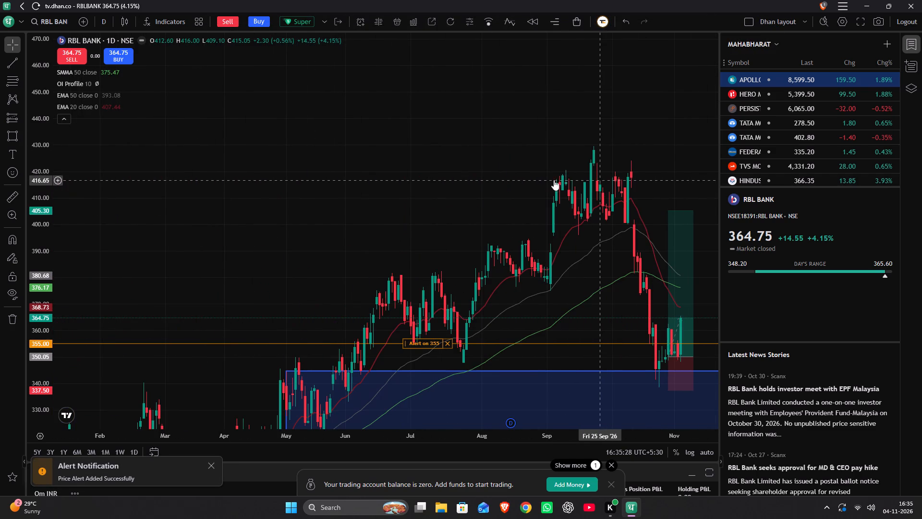
drag(390, 203, 237, 188)
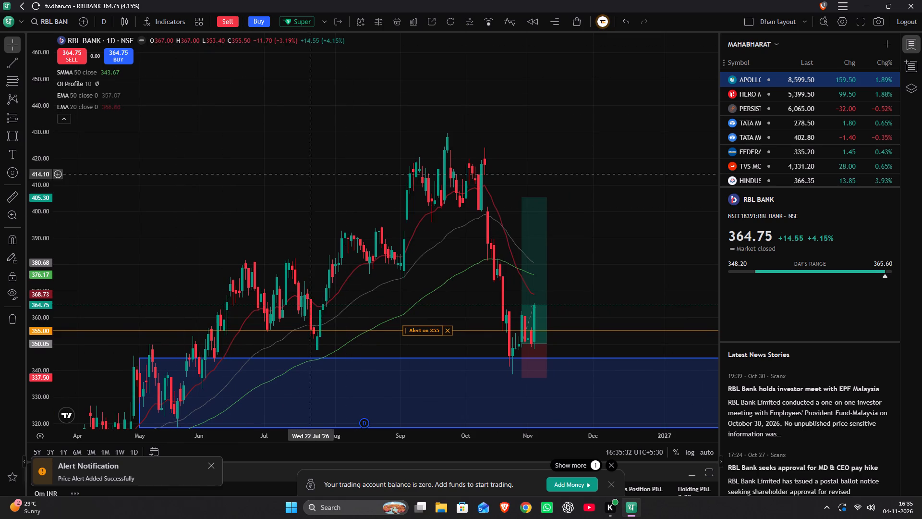
drag(368, 221, 404, 189)
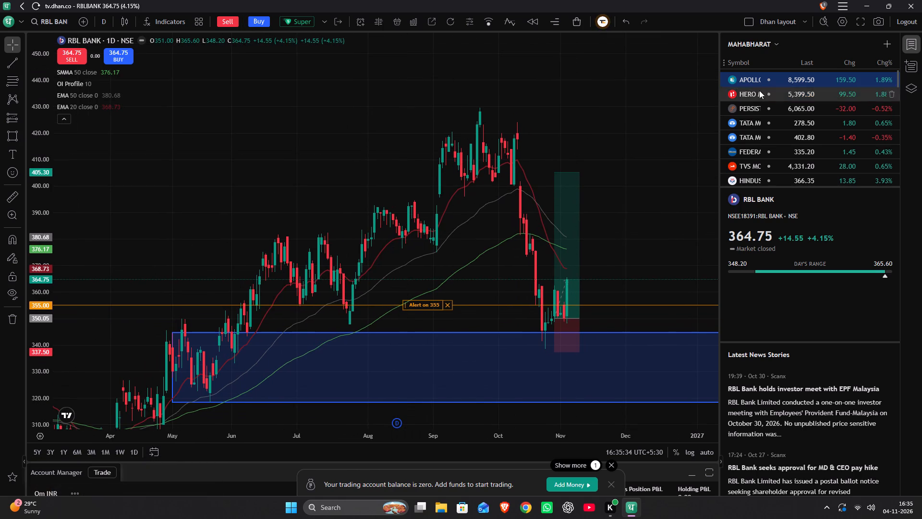
click(752, 36)
click(751, 43)
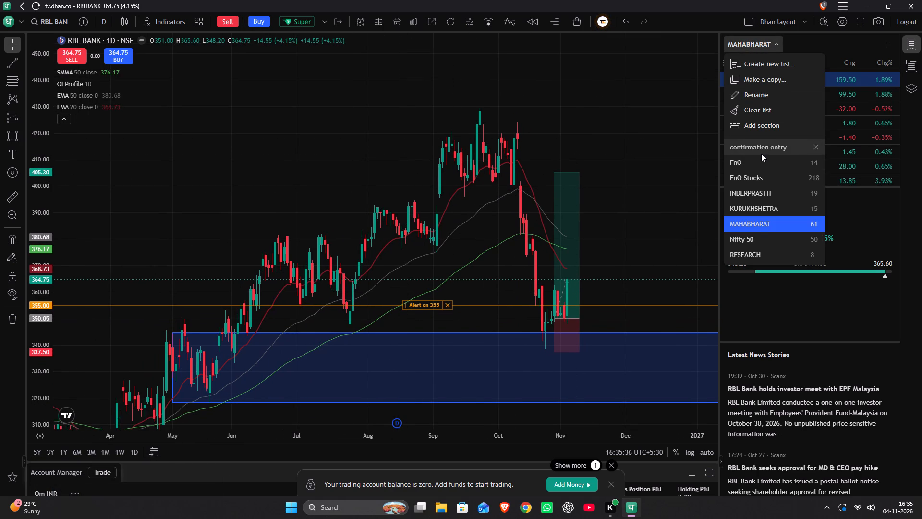
click(761, 152)
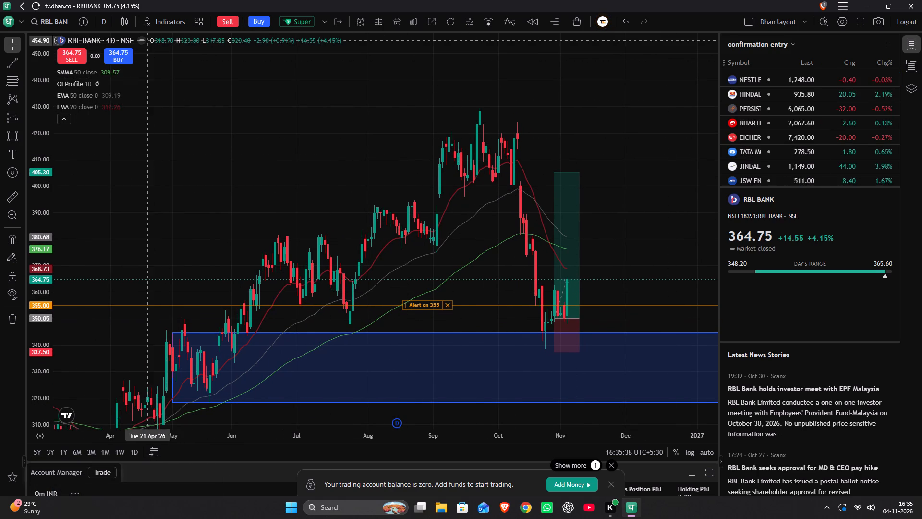
click(141, 36)
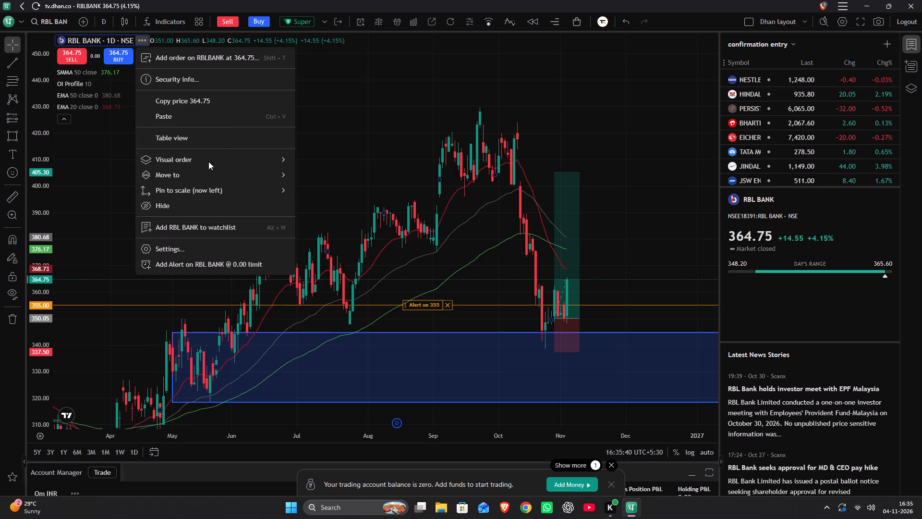
click(179, 229)
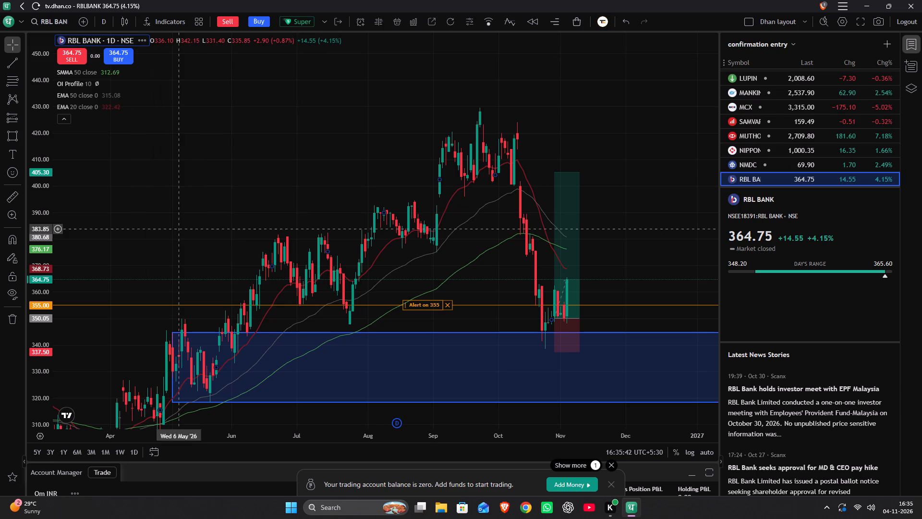